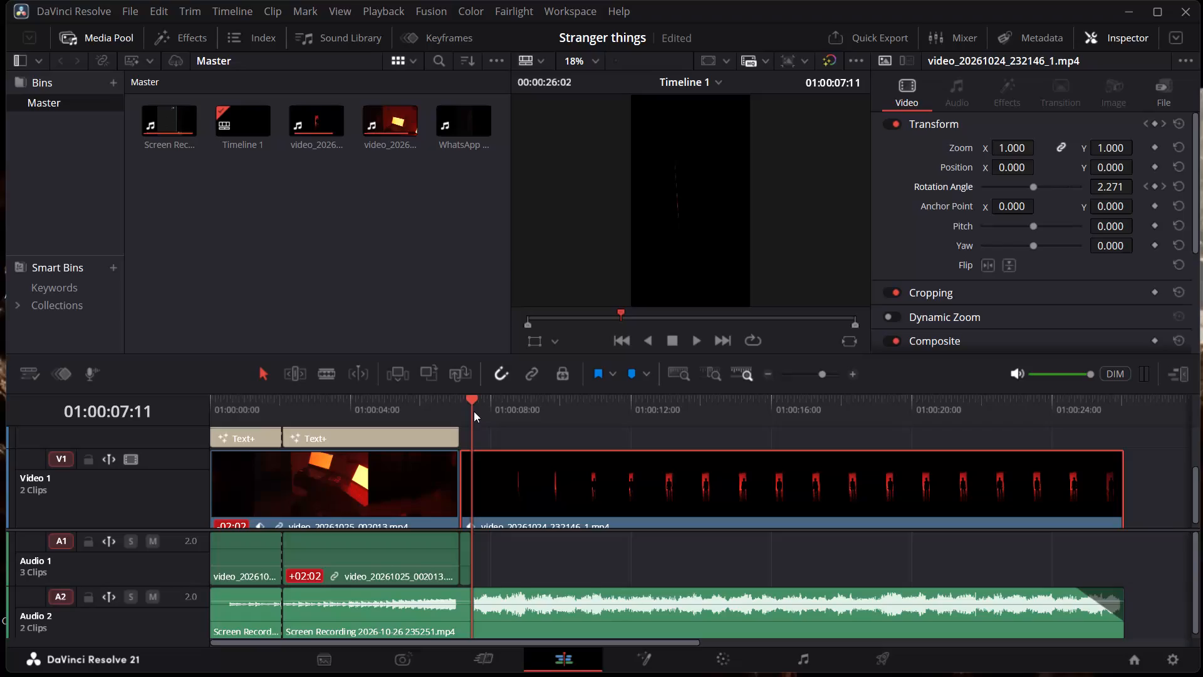
Play the red silhouette clip video_20261024_232146_1.mp4 through to its end to review the rotation animation.
key(space)
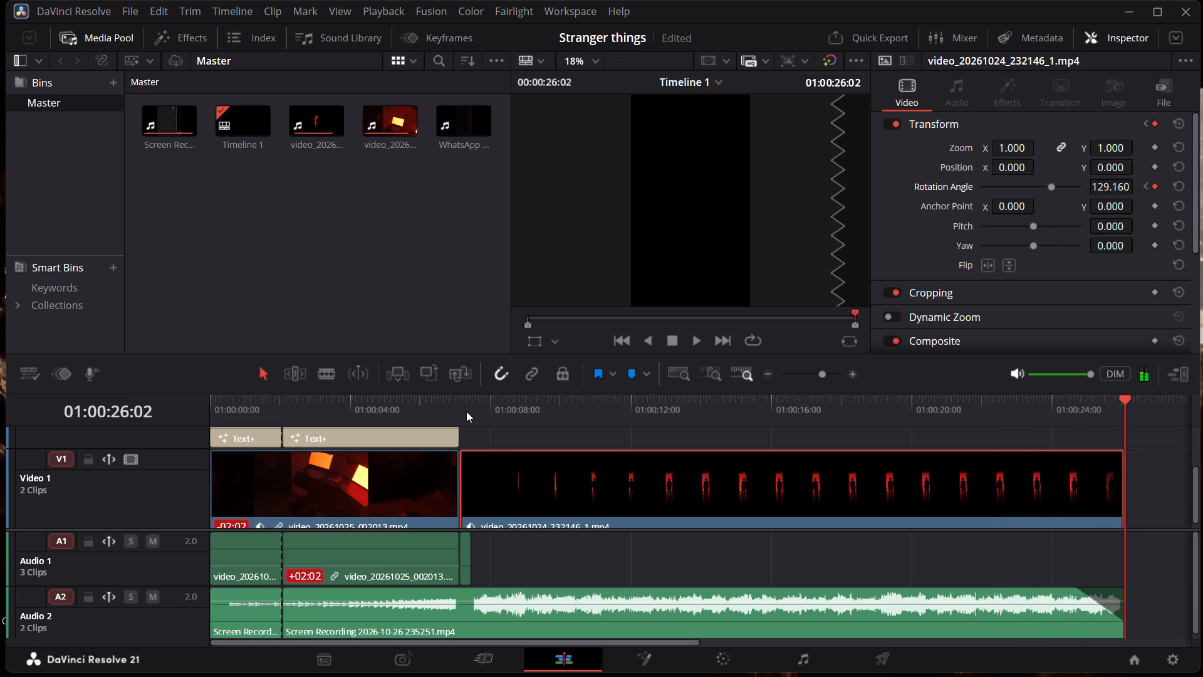
At the first frame of video_20261024_232146_1.mp4 (01:00:07:03), raise the linked Zoom X and Y to 5.780.
drag(483, 411, 473, 411)
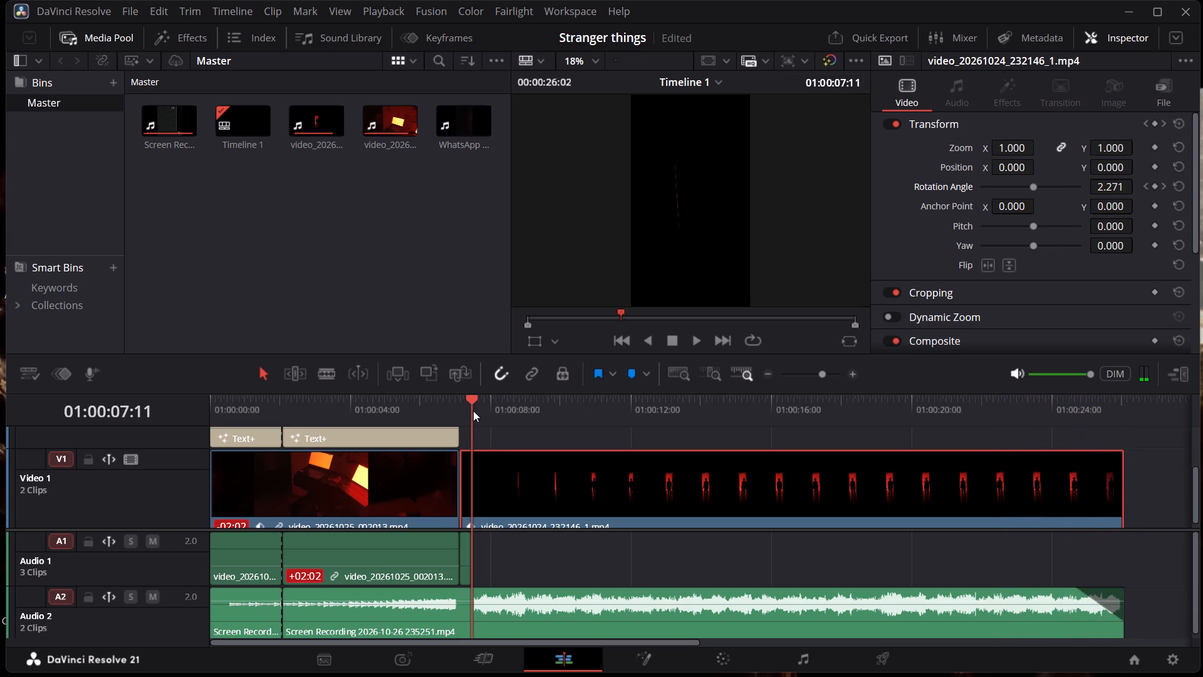
drag(473, 411, 481, 411)
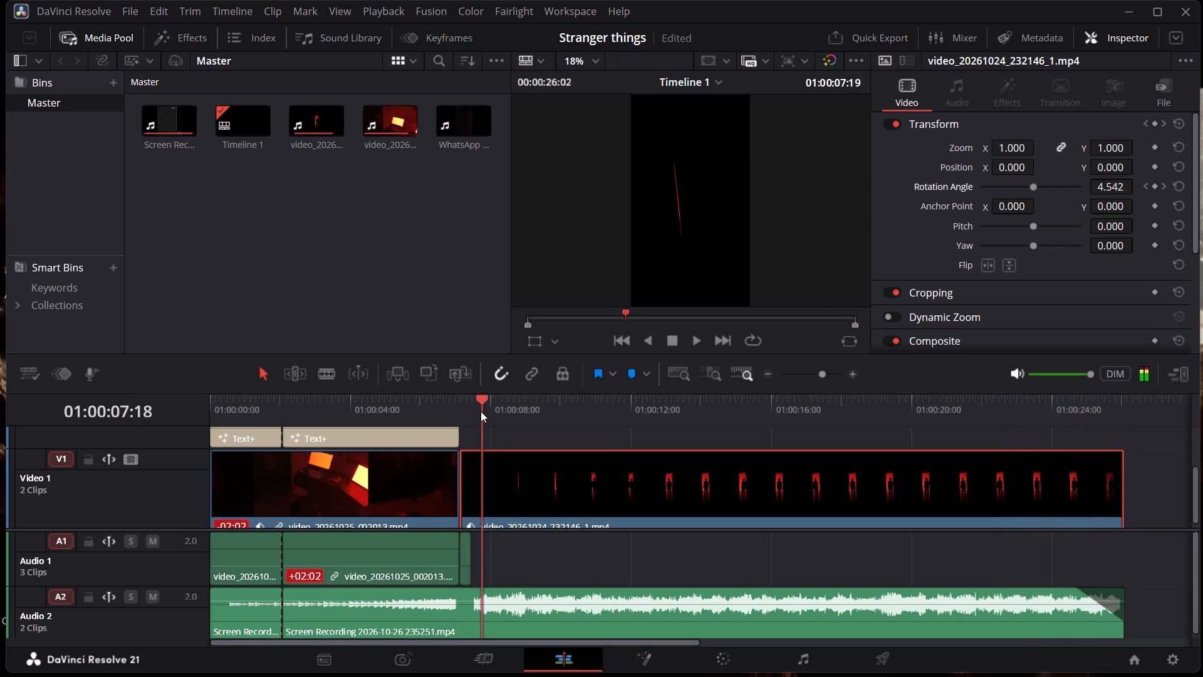
drag(481, 411, 467, 409)
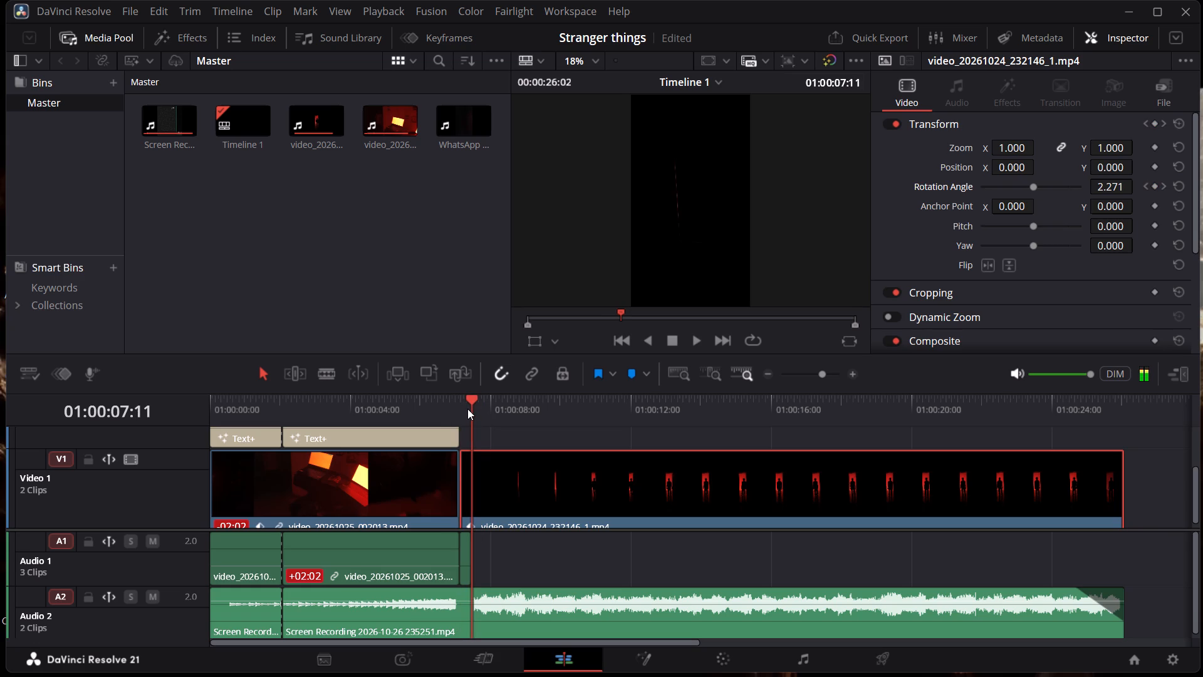
click(469, 402)
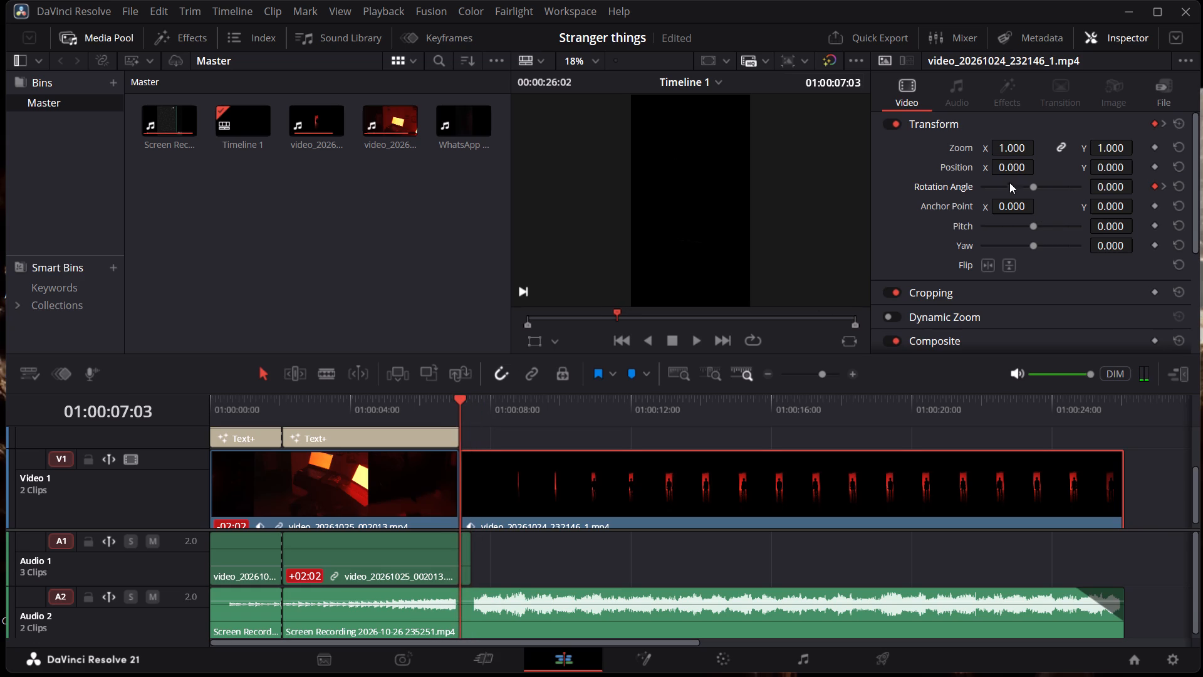
drag(1008, 148, 1191, 155)
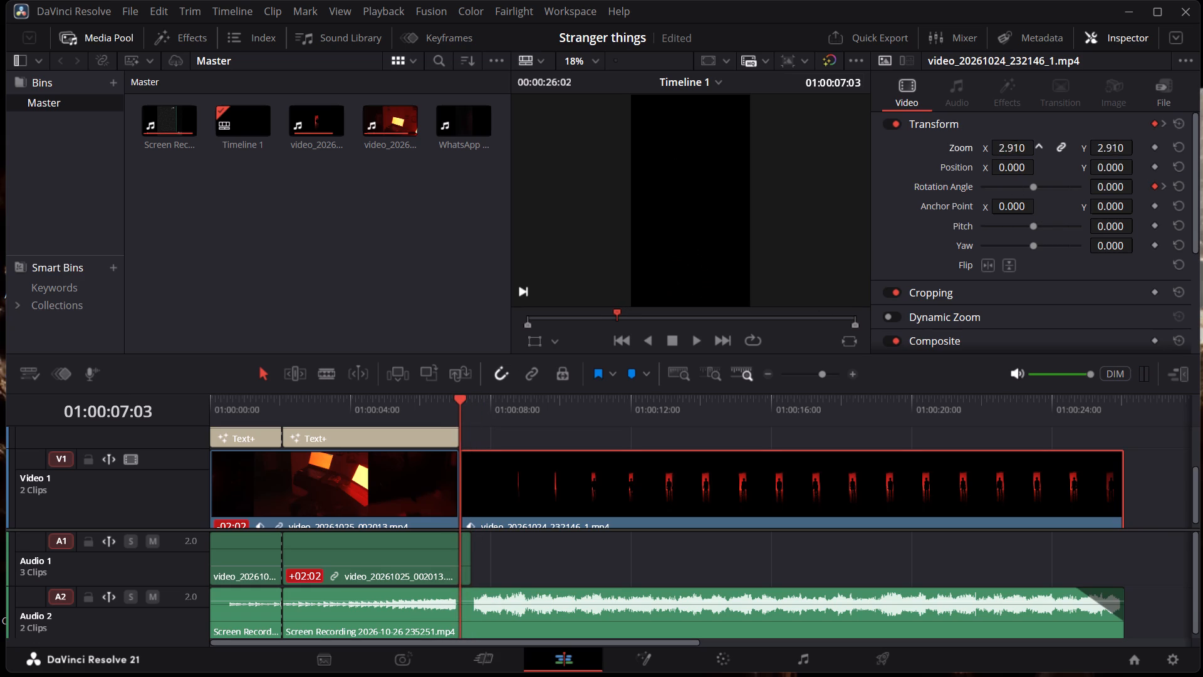
drag(1191, 155, 759, 365)
drag(759, 365, 792, 367)
Check the enlarged framing along the clip and add a Zoom keyframe at its first frame, 01:00:07:03.
drag(607, 413, 678, 421)
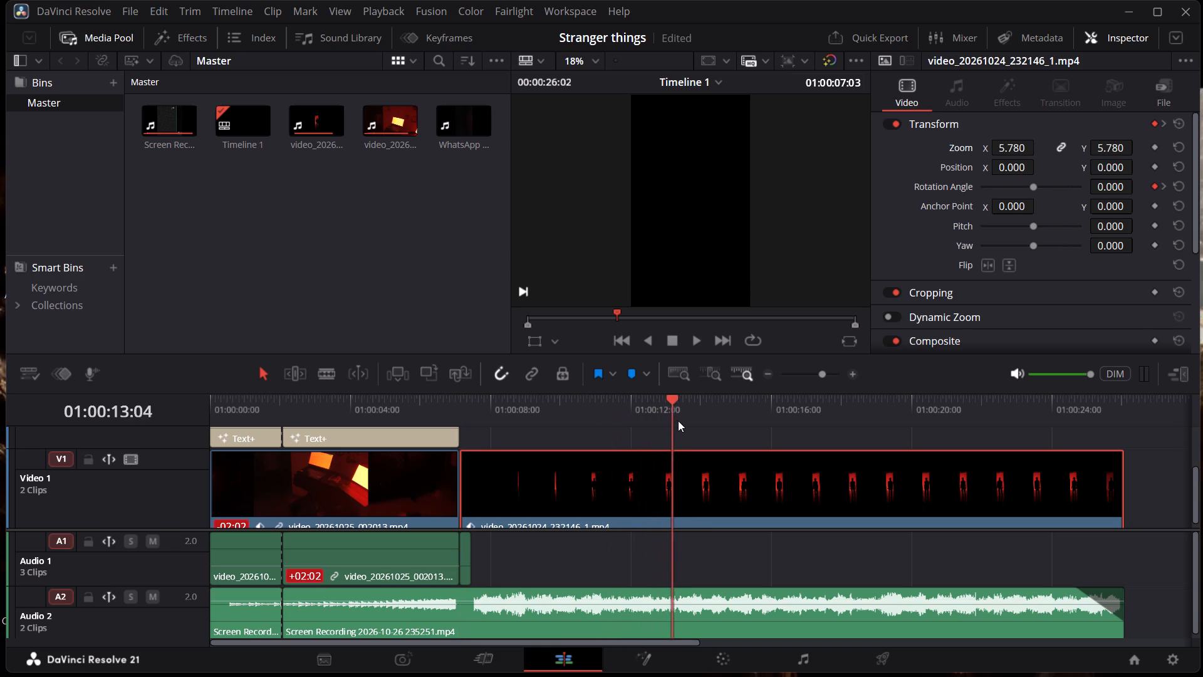
drag(678, 421, 683, 421)
drag(683, 421, 618, 424)
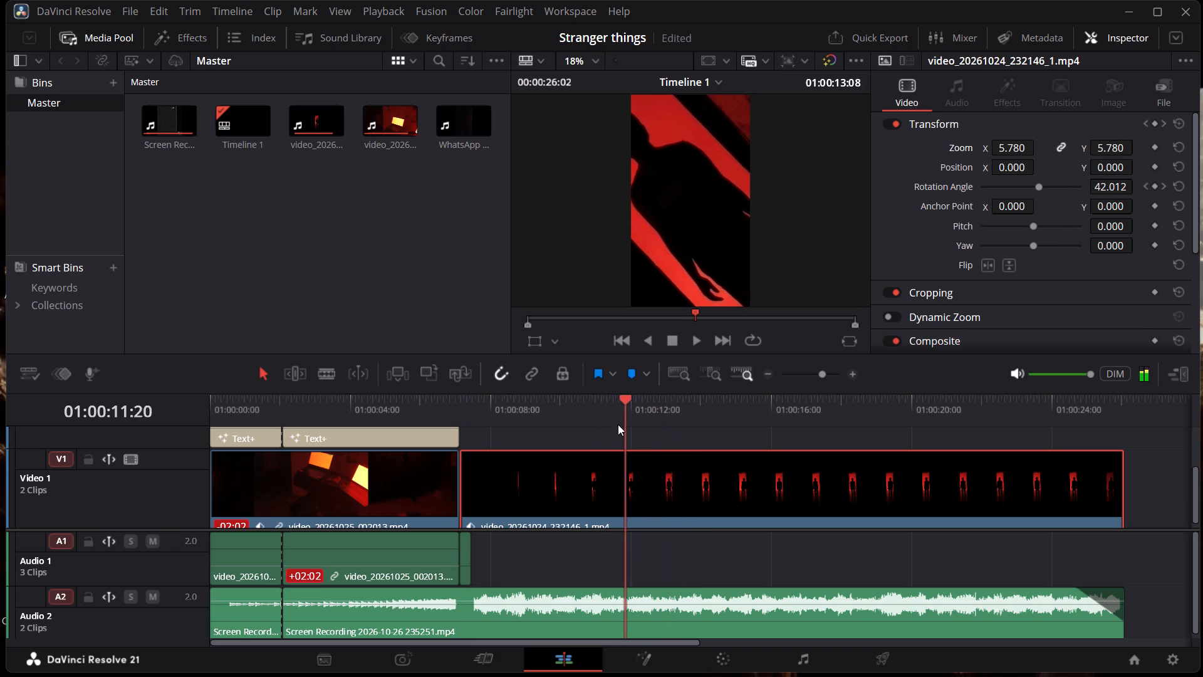
drag(618, 424, 474, 428)
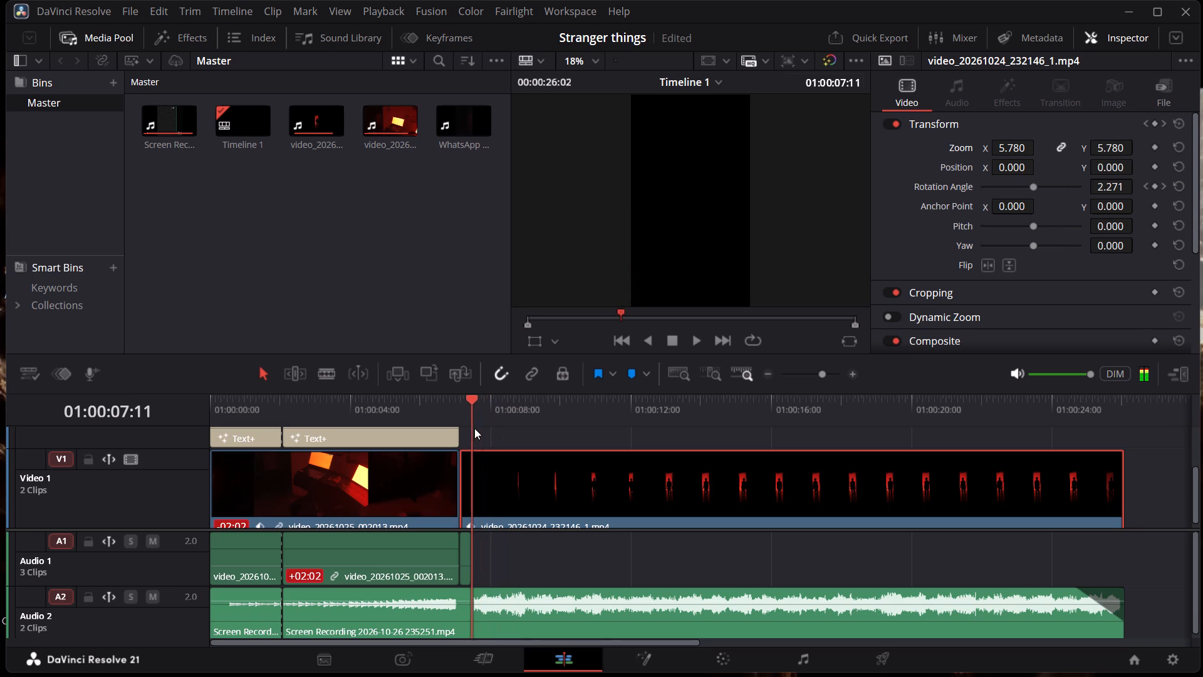
drag(474, 428, 463, 422)
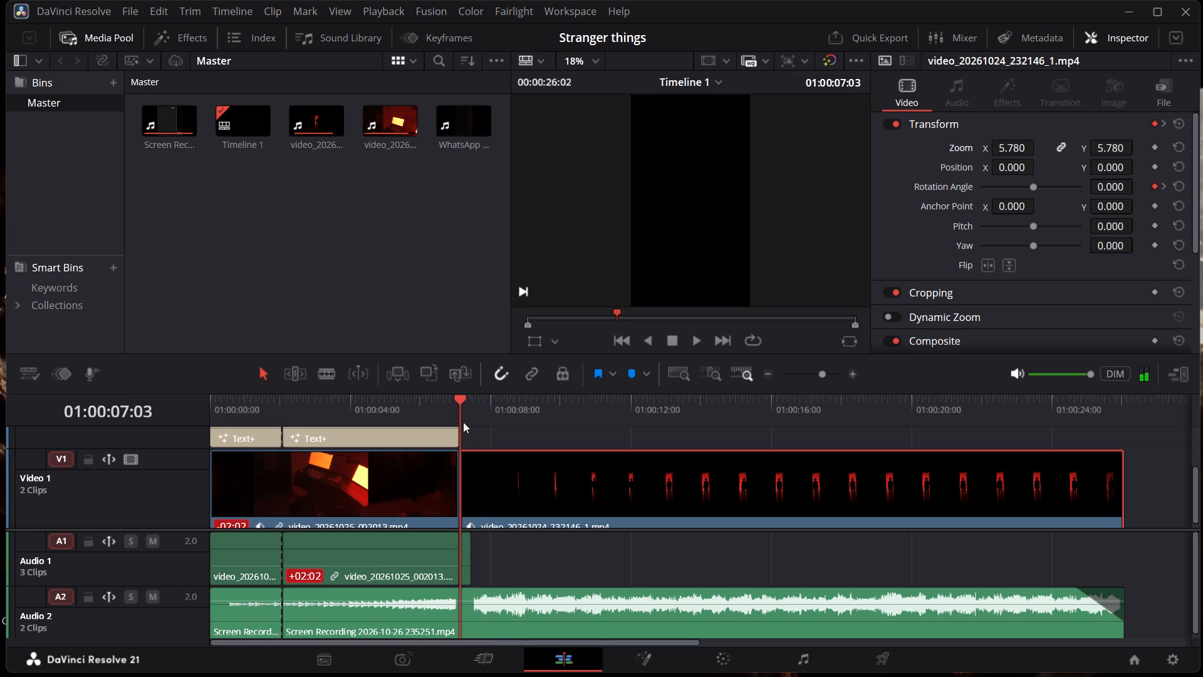
click(1154, 147)
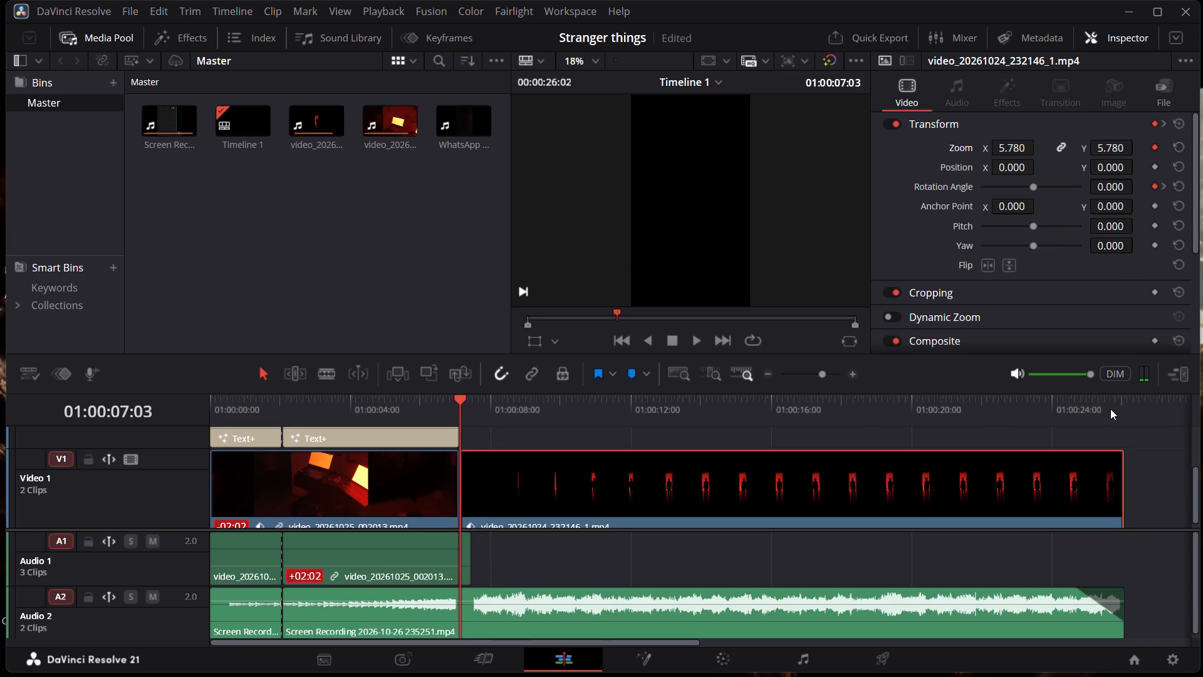
At the end of the clip (01:00:26:02), keyframe the linked Zoom X and Y down to 0.010.
click(1118, 407)
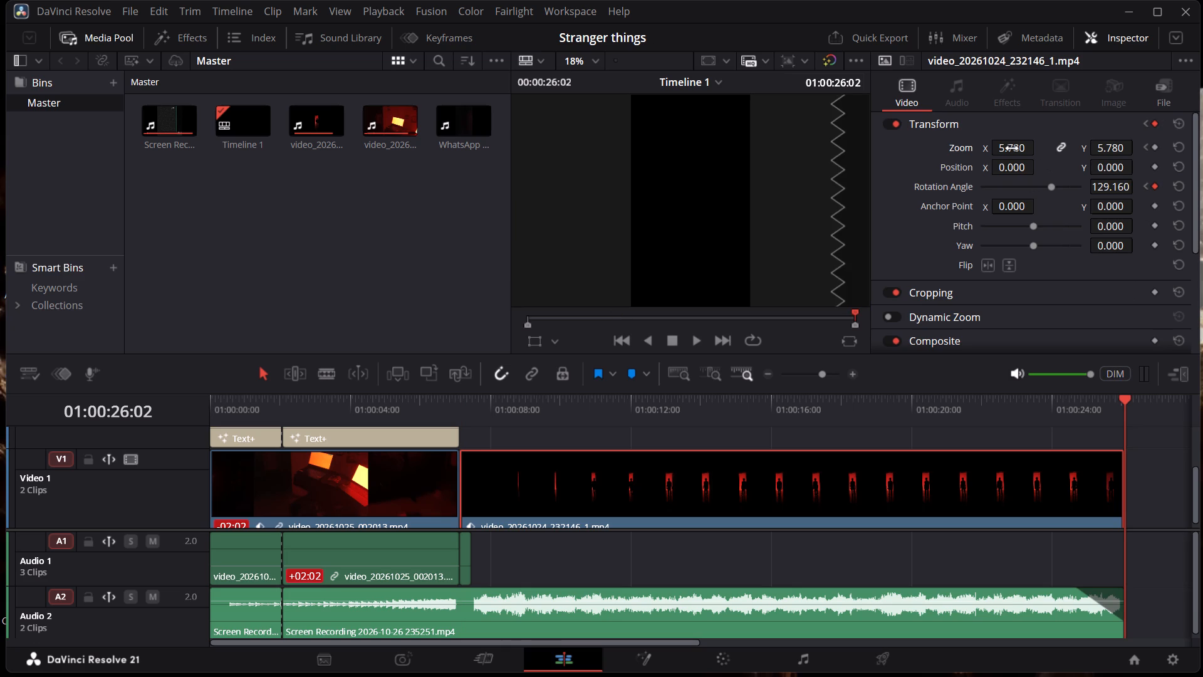
drag(1012, 149, 266, 330)
drag(266, 330, 158, 323)
drag(1012, 145, 761, 145)
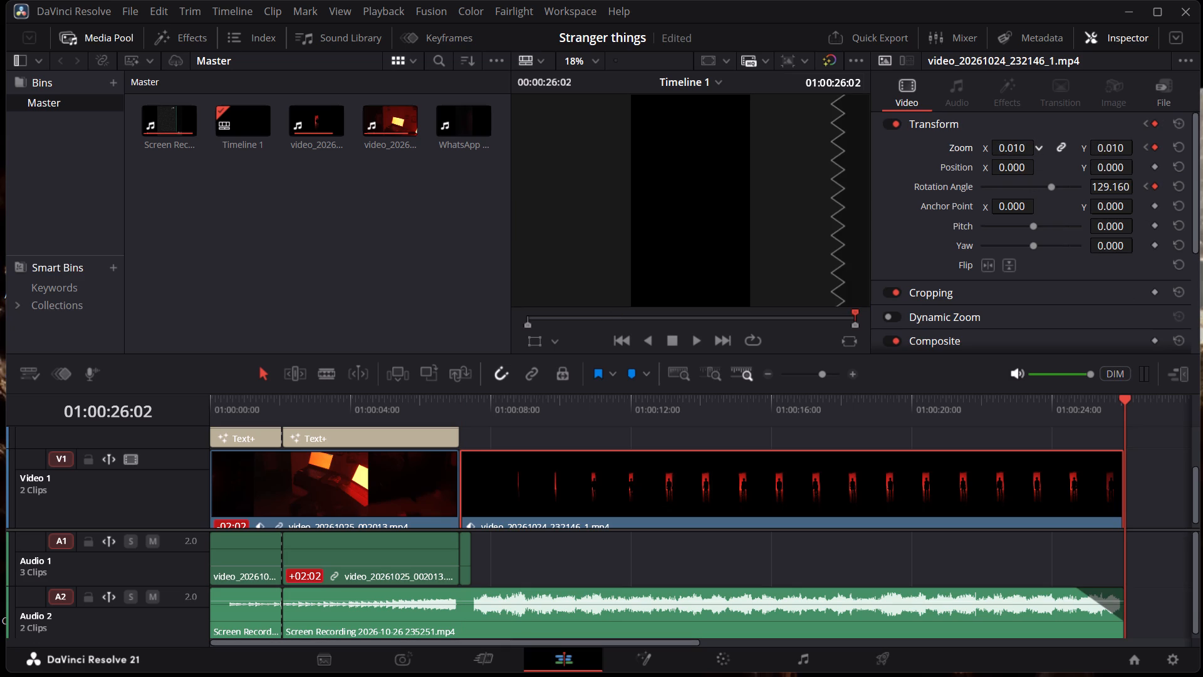
drag(761, 145, 746, 144)
drag(746, 144, 819, 159)
drag(819, 159, 840, 154)
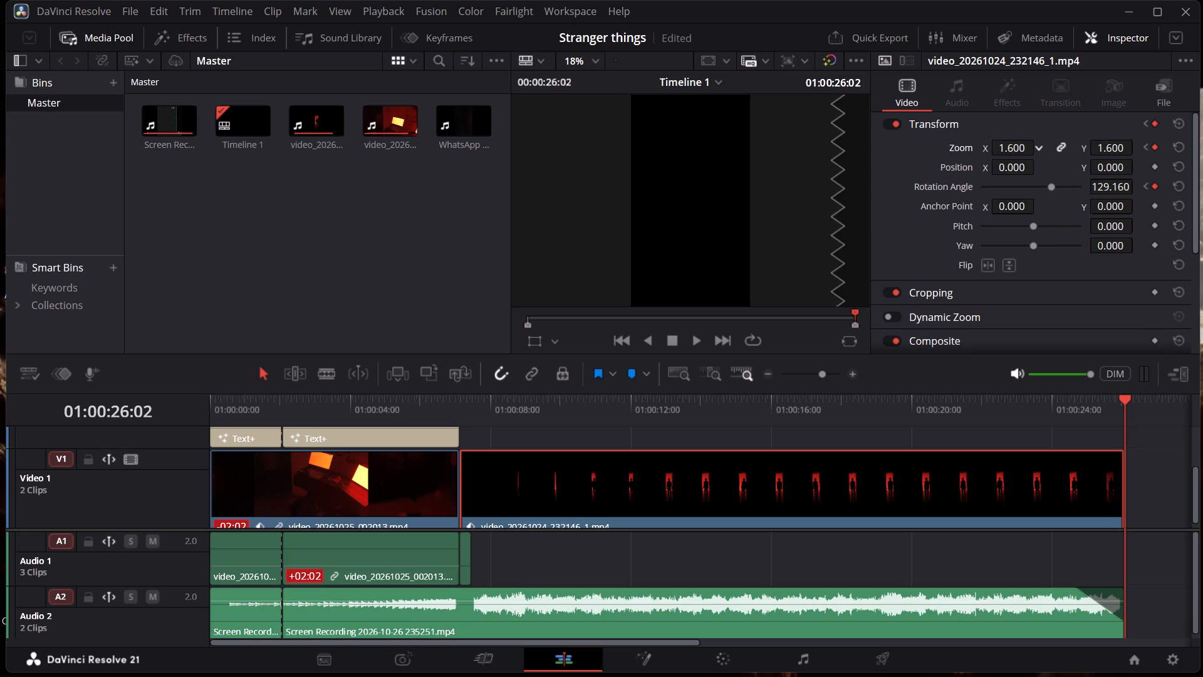
drag(840, 154, 832, 153)
drag(832, 153, 796, 154)
drag(796, 154, 793, 154)
drag(793, 154, 638, 164)
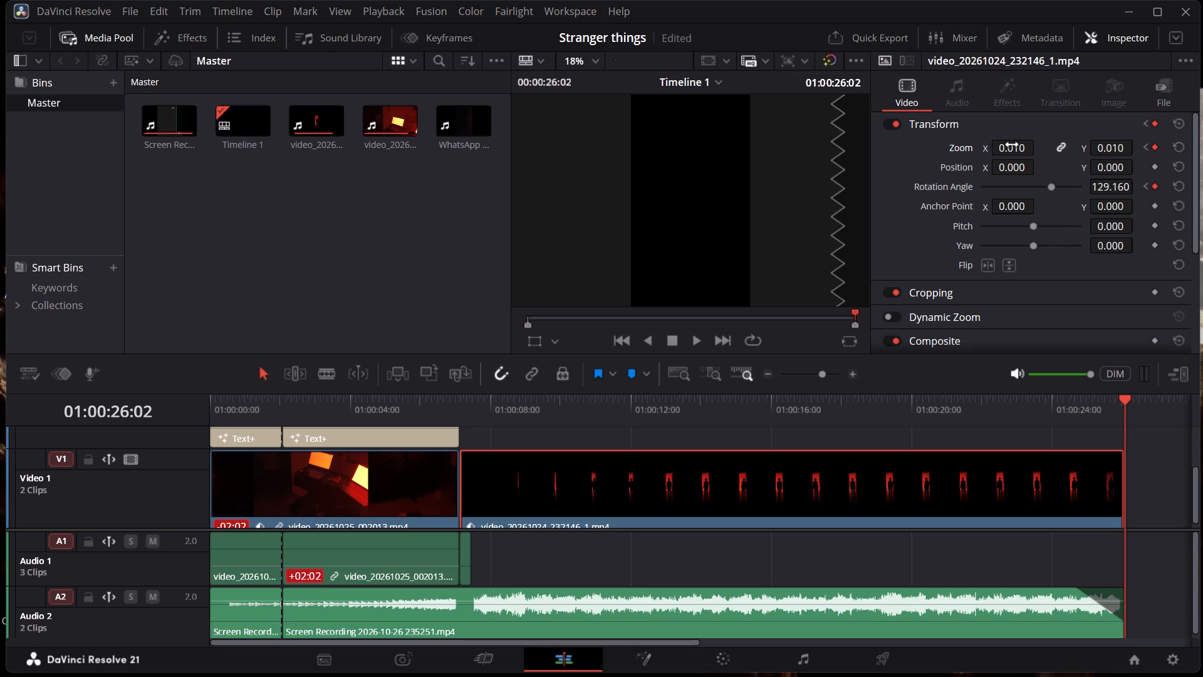
Scrub back through the clip and play it from its first frame to review the combined zoom and rotation animation.
drag(1093, 416, 1125, 418)
drag(1125, 418, 1010, 430)
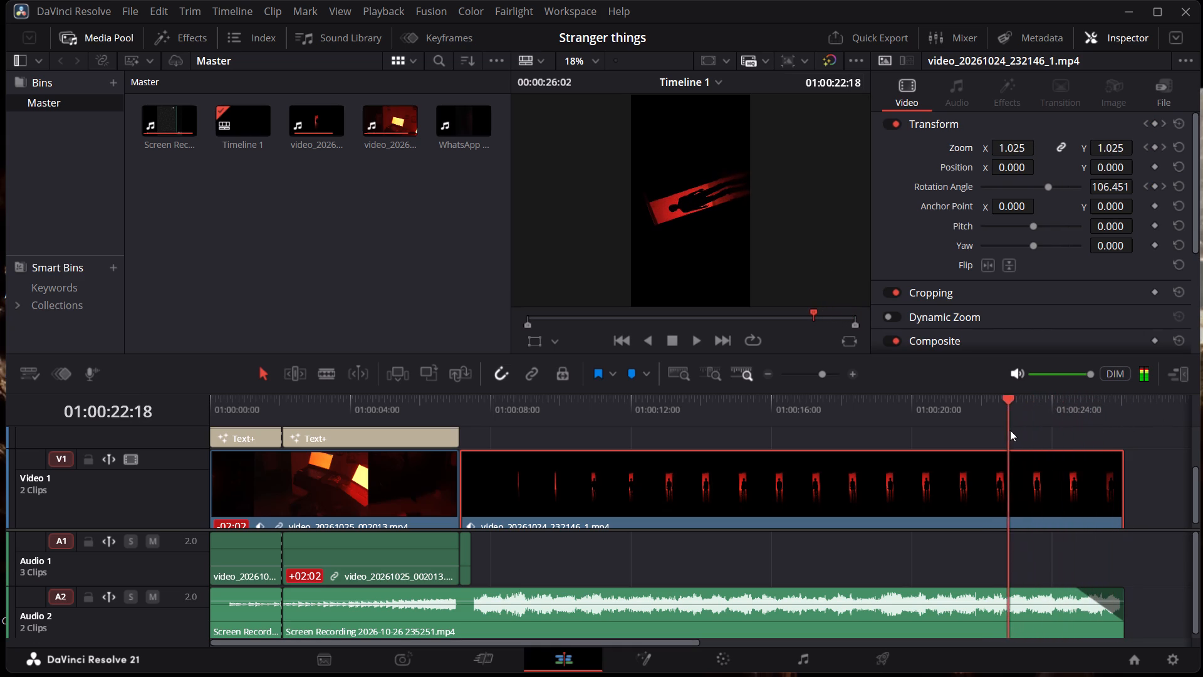
drag(1010, 430, 558, 416)
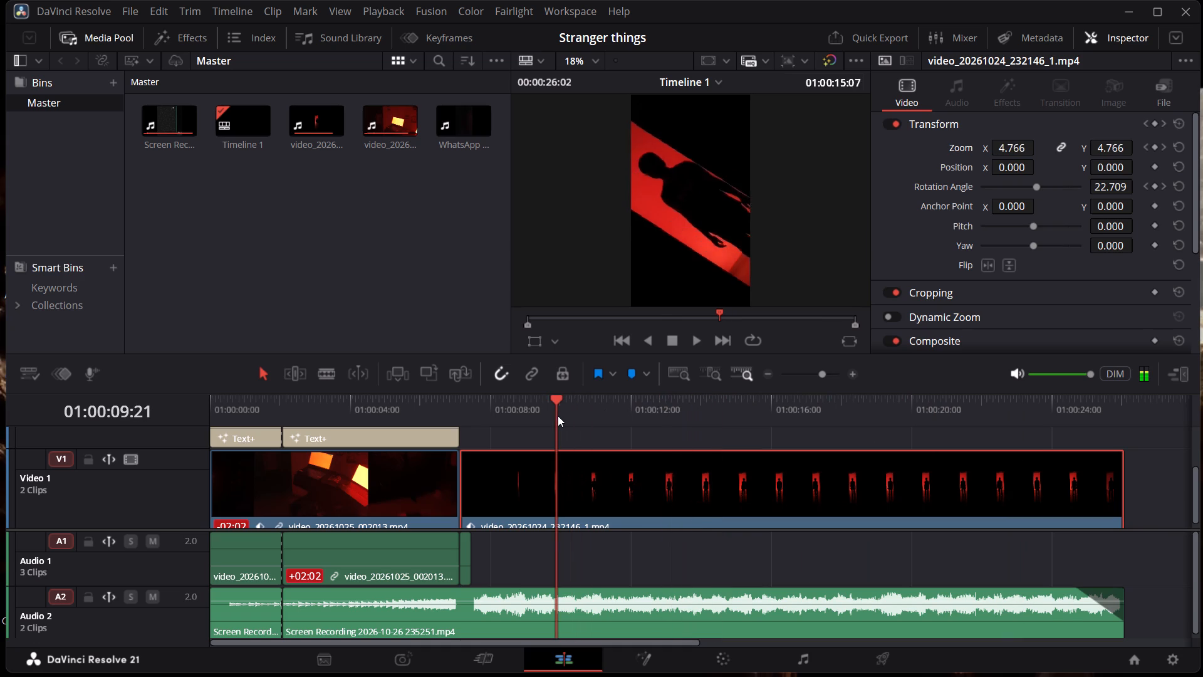
drag(476, 407, 463, 408)
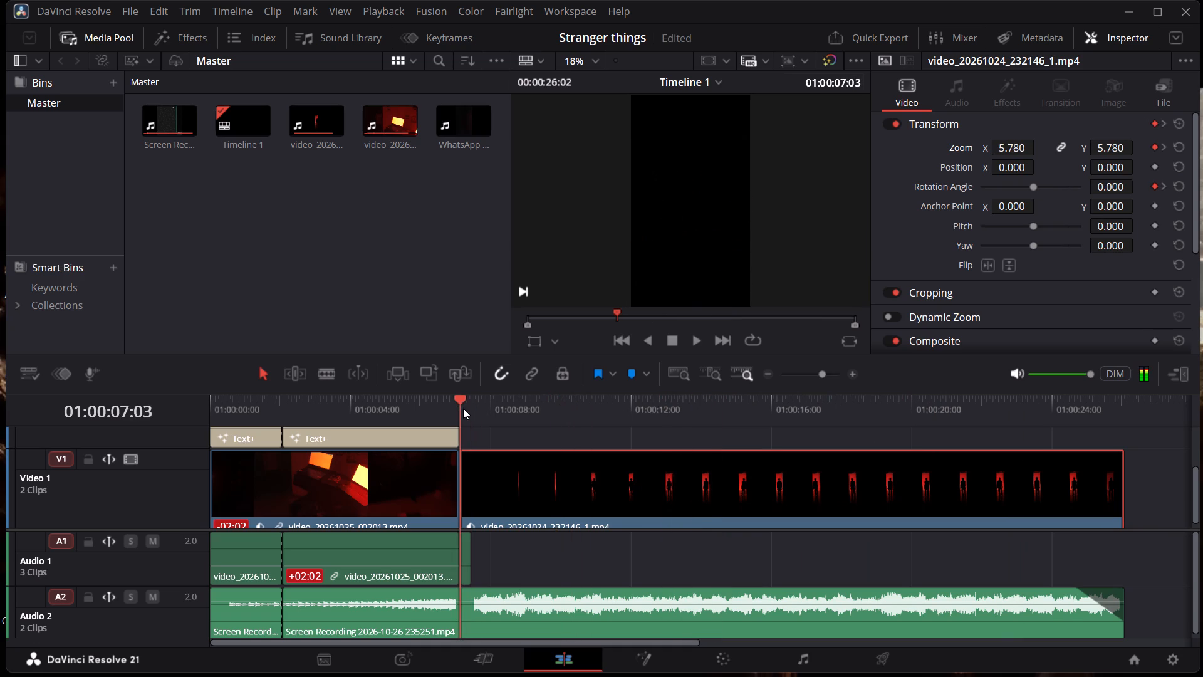
drag(463, 408, 462, 408)
key(space)
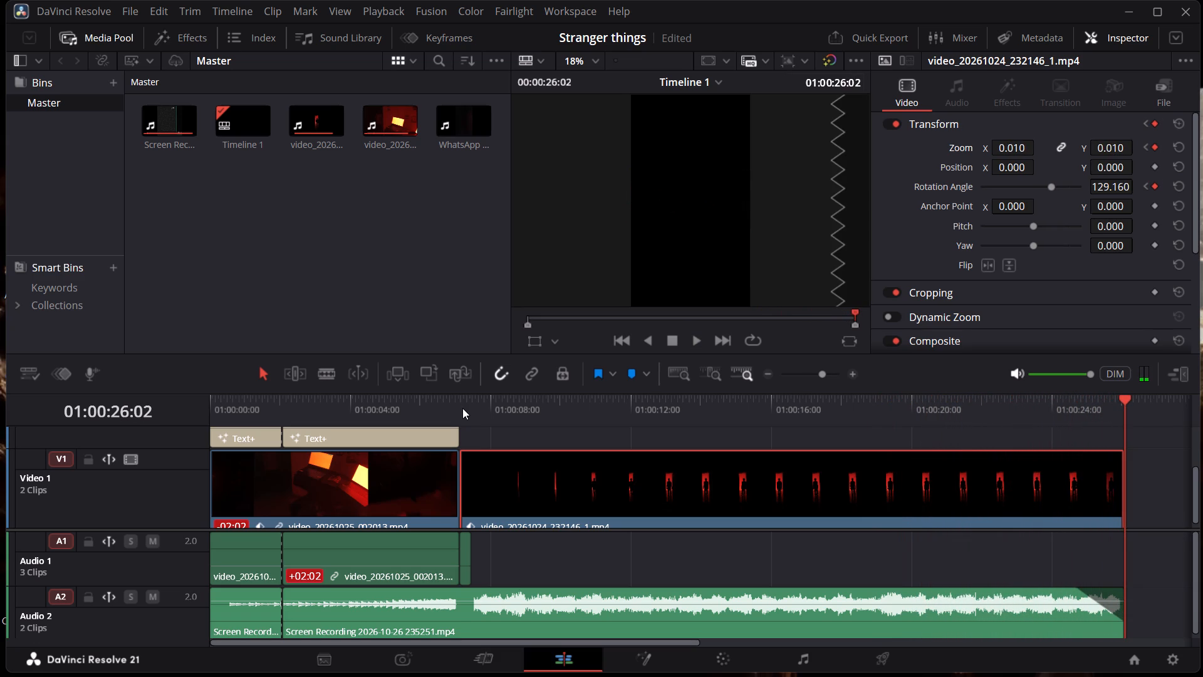
View the timeline full screen and go back to its beginning for a review of the whole edit.
key(ctrl+f)
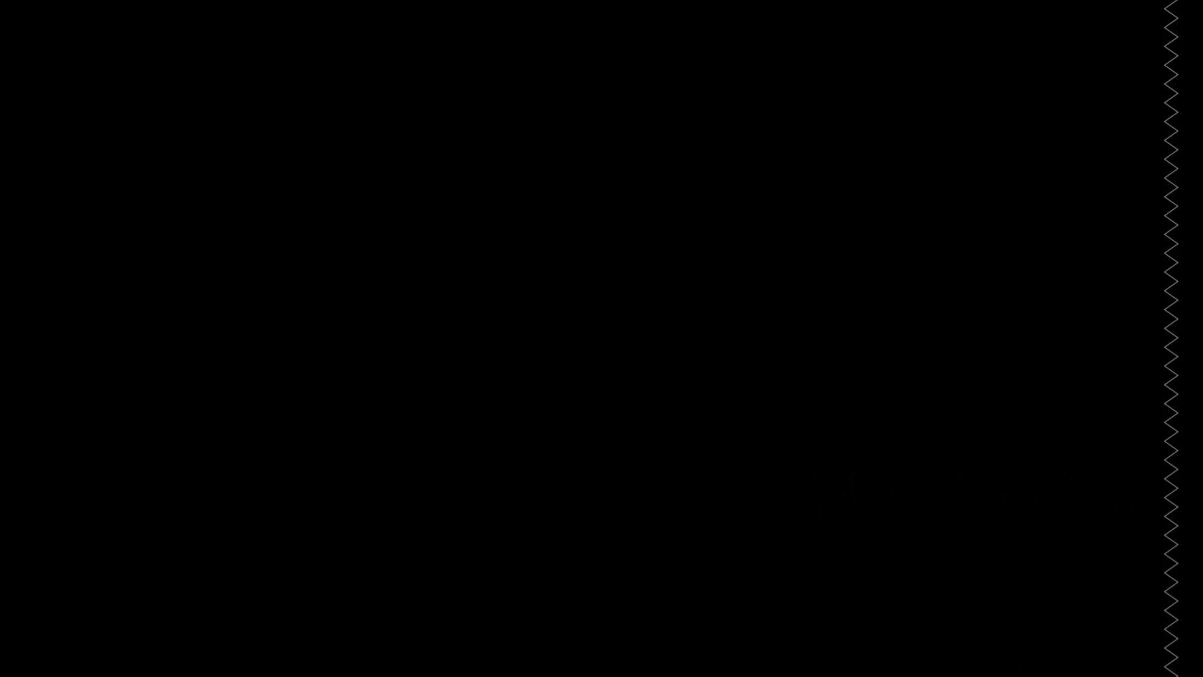
drag(340, 617, 321, 618)
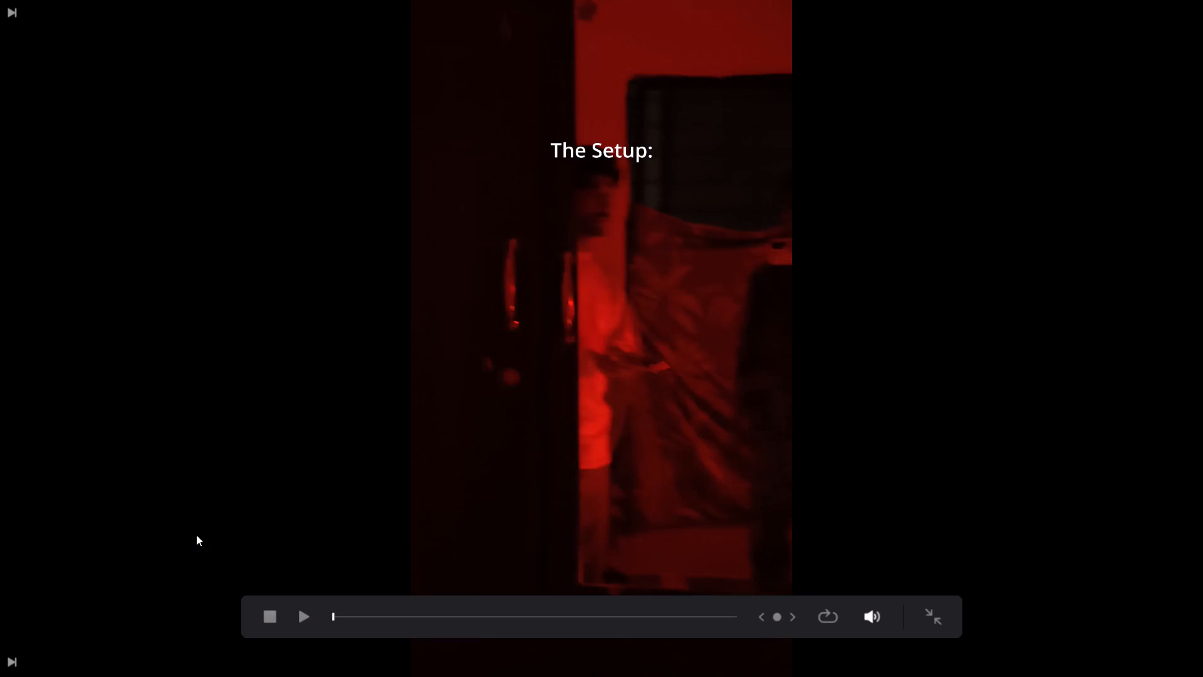
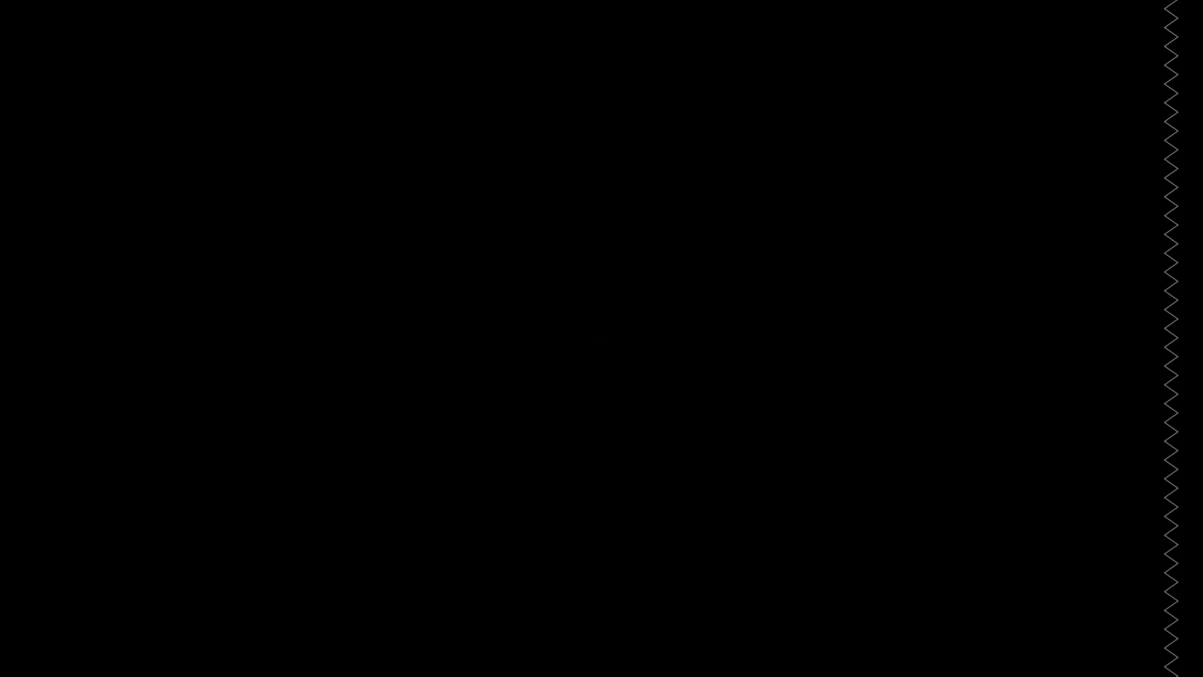
Leave the full-screen view and set the clip's first-frame Zoom keyframe at 01:00:07:03 to 4.840 on both axes.
key(Escape)
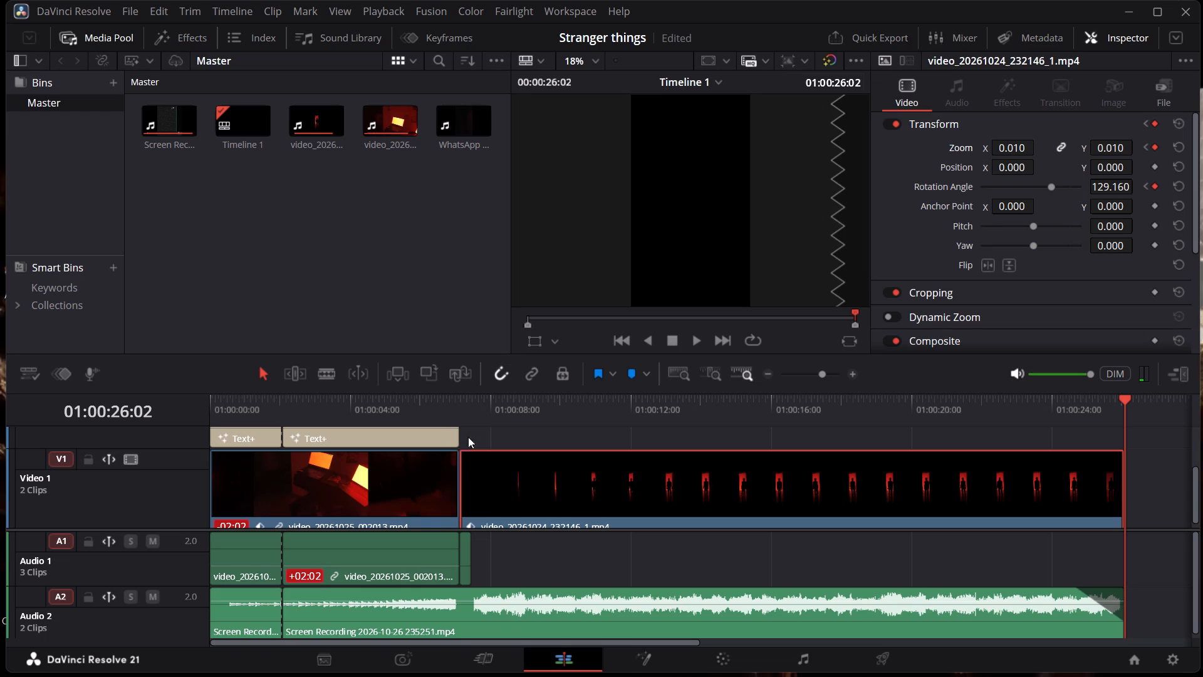
drag(471, 401, 462, 403)
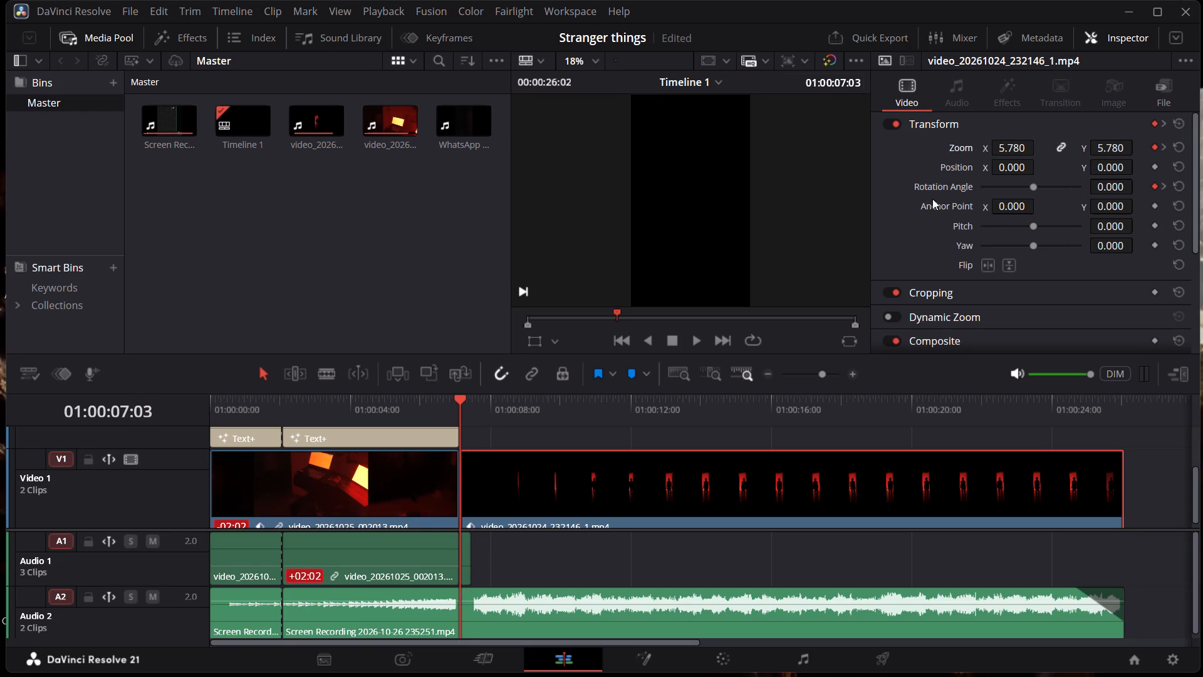
drag(1018, 145, 1002, 147)
drag(1002, 147, 940, 155)
drag(940, 155, 944, 155)
Set the linked Zoom X and Y keyframe at the end of the clip, 01:00:26:02, to 1.000.
click(1114, 407)
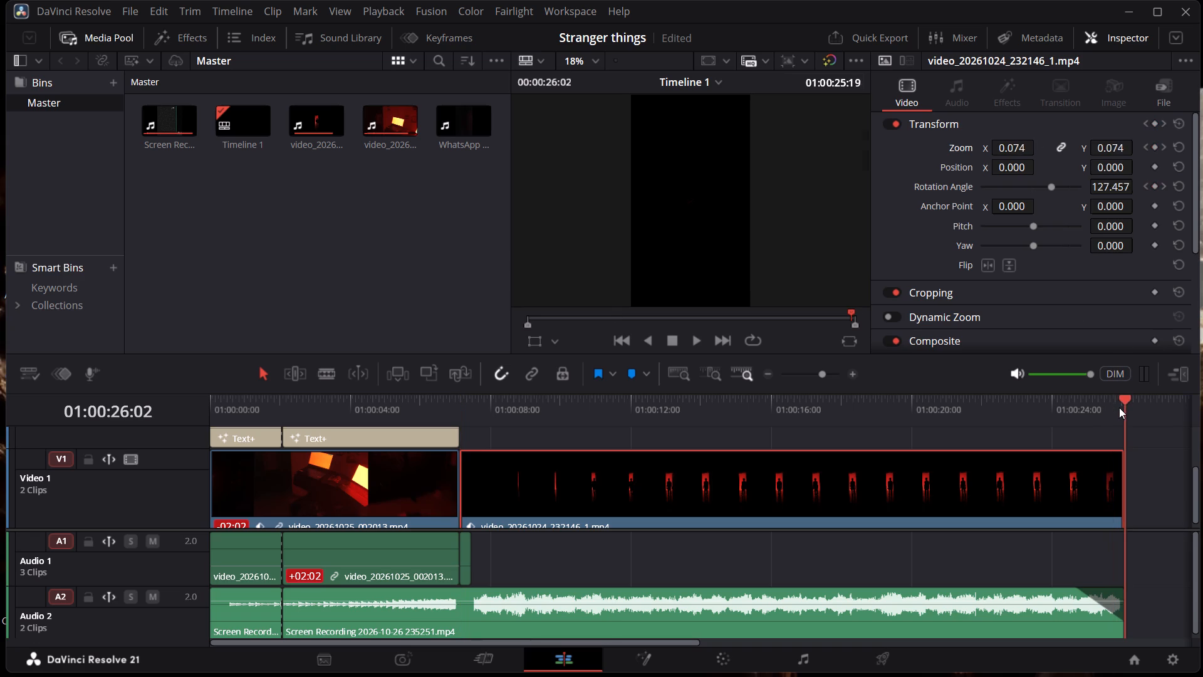
drag(1010, 149, 1076, 156)
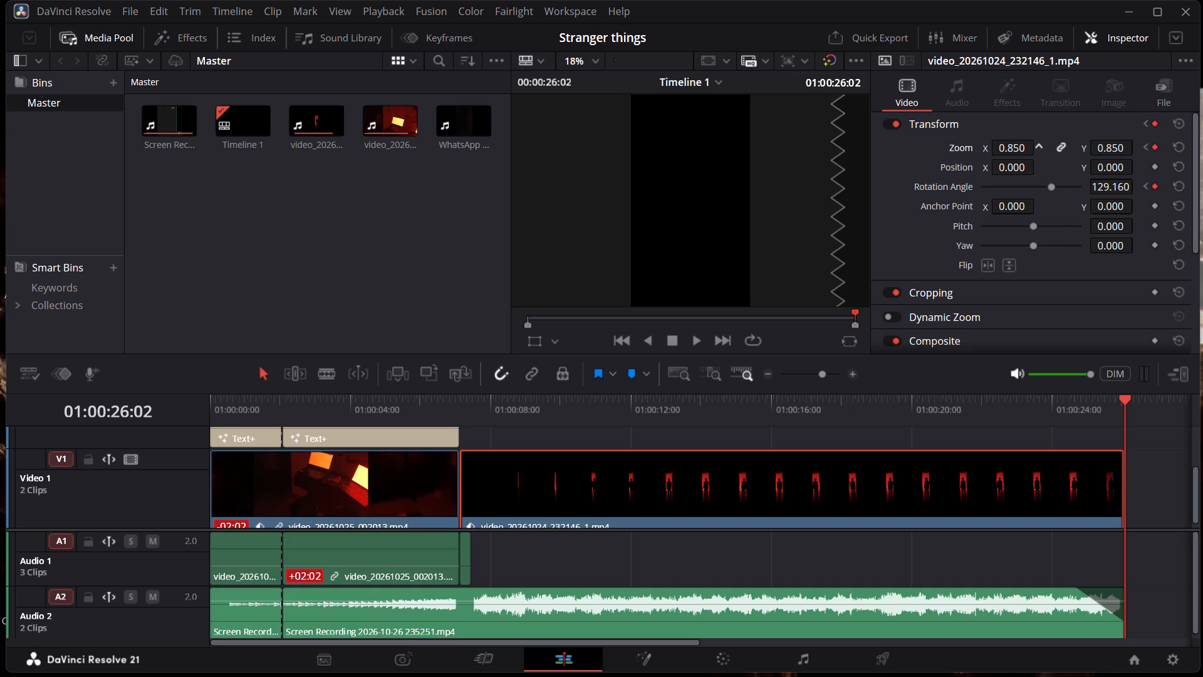
drag(1076, 156, 1087, 160)
drag(1087, 160, 1088, 157)
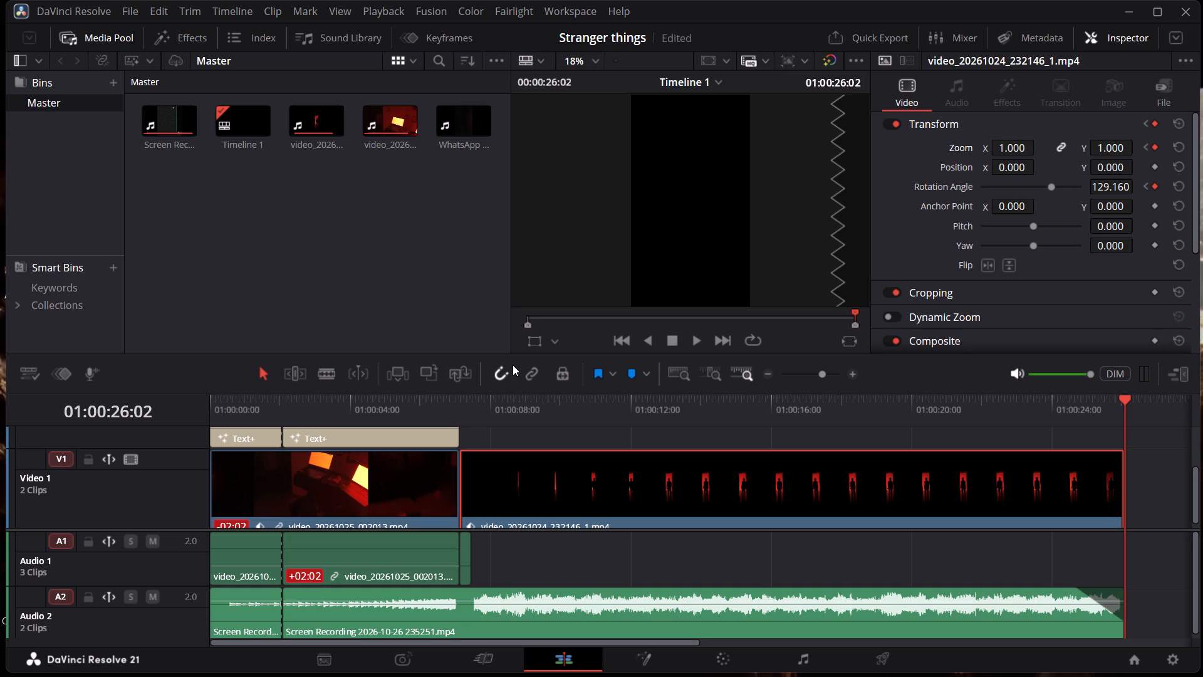
Play the silhouette clip from its start to check the revised zoom, and replay the edit full screen from near its beginning.
click(452, 402)
key(space)
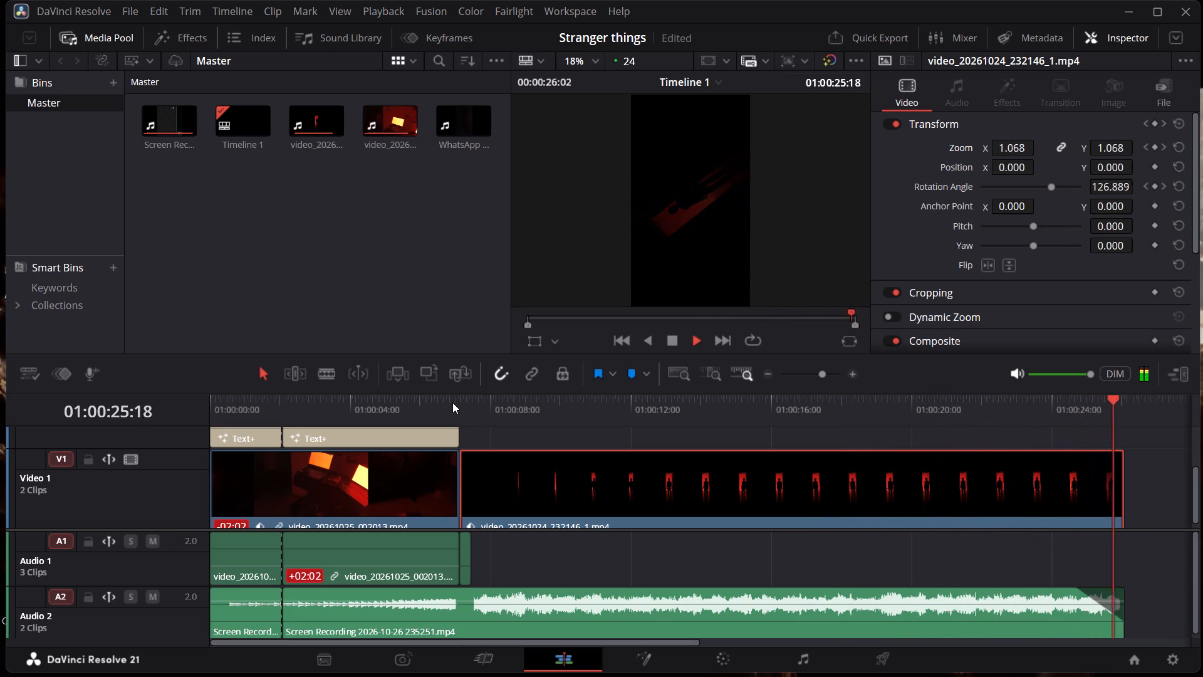
key(ctrl+f)
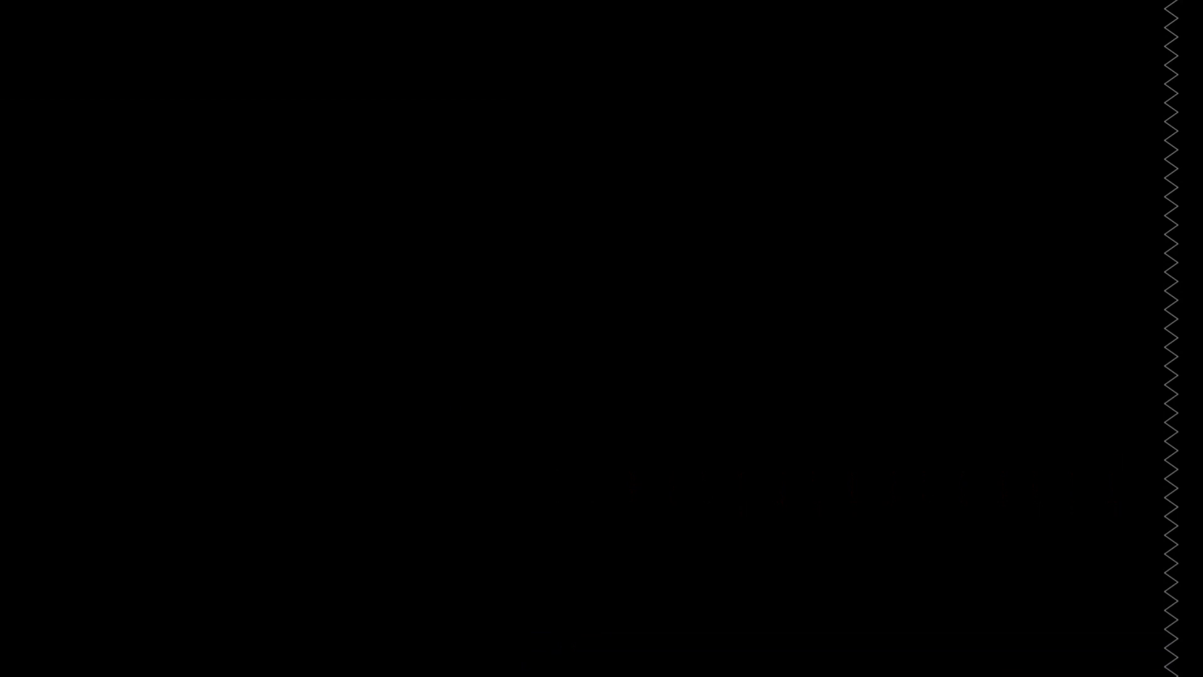
click(351, 623)
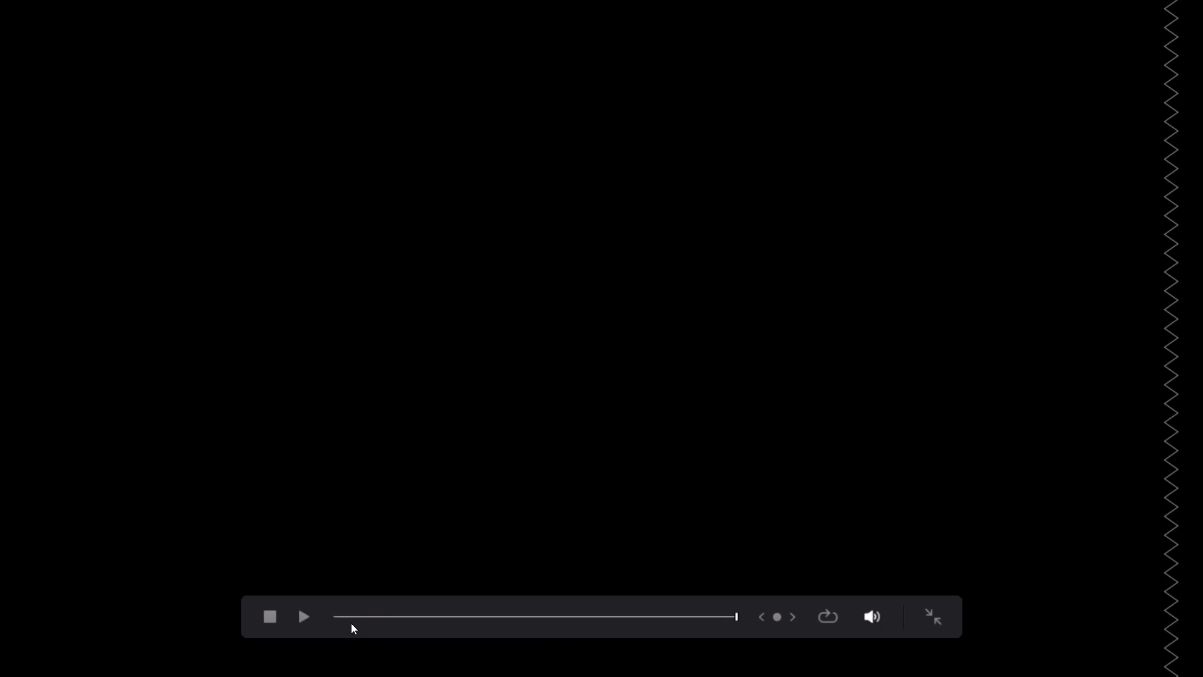
click(362, 614)
key(space)
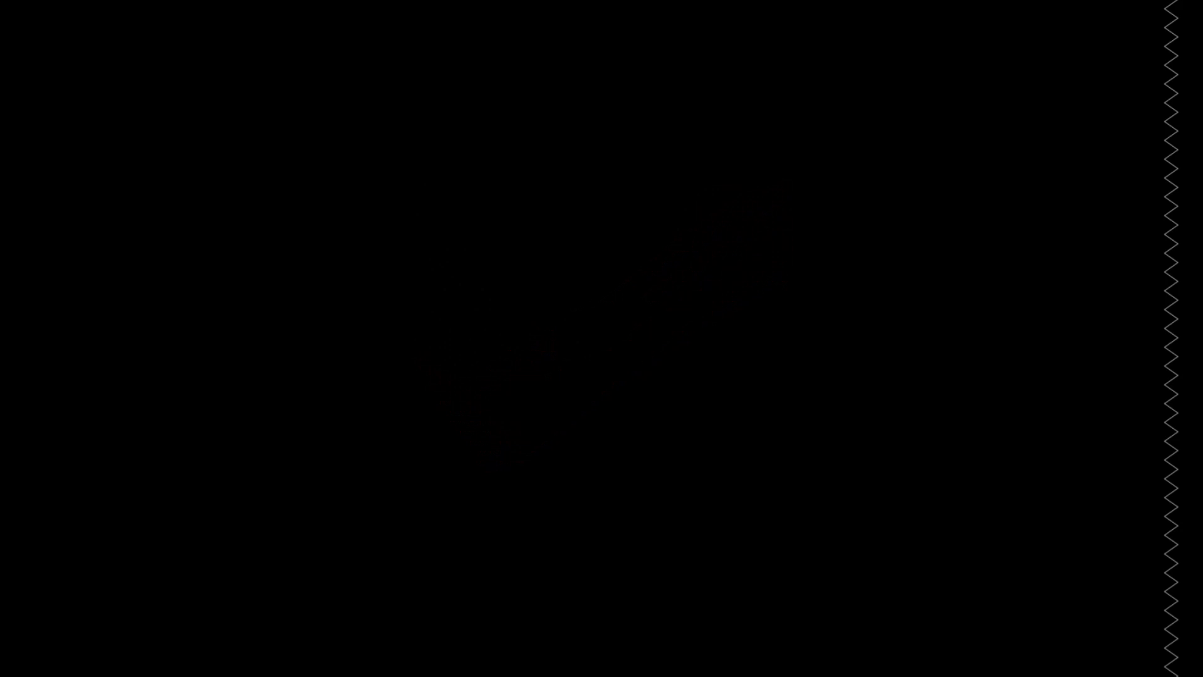
key(Escape)
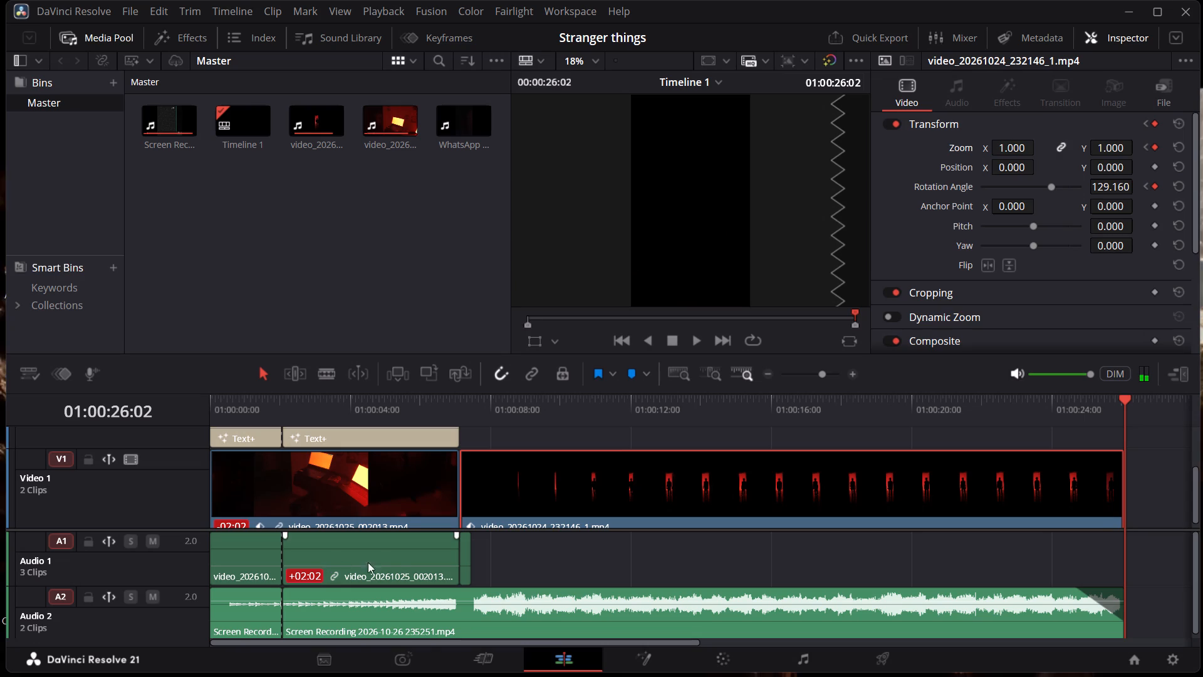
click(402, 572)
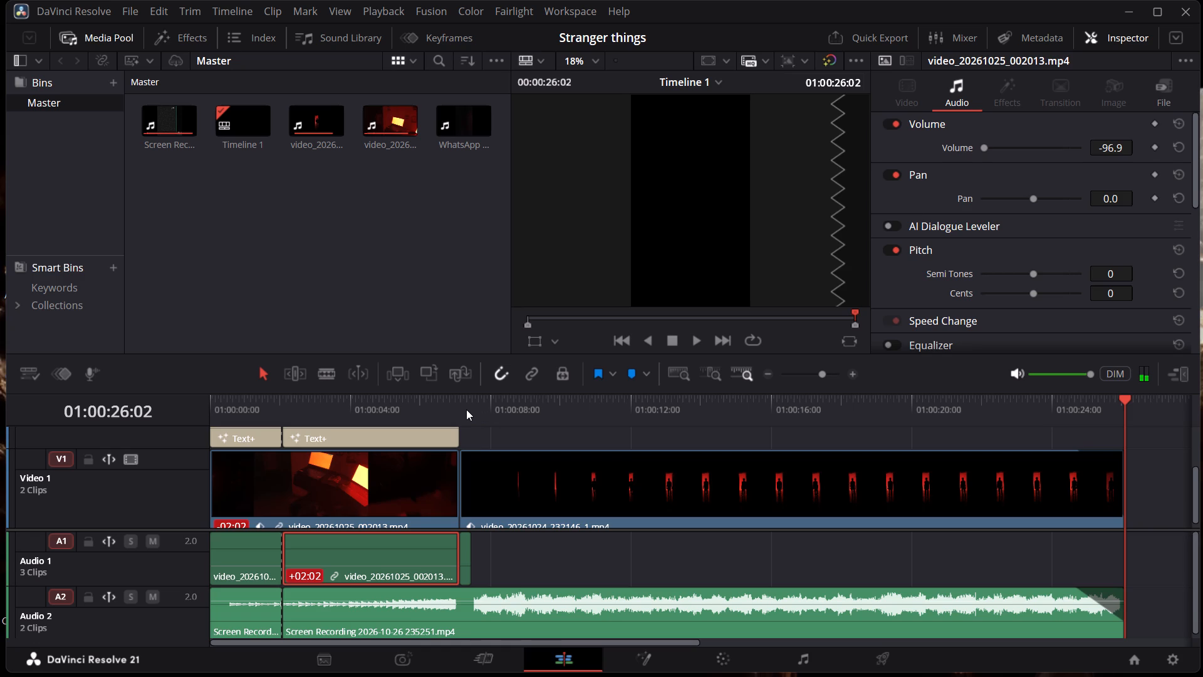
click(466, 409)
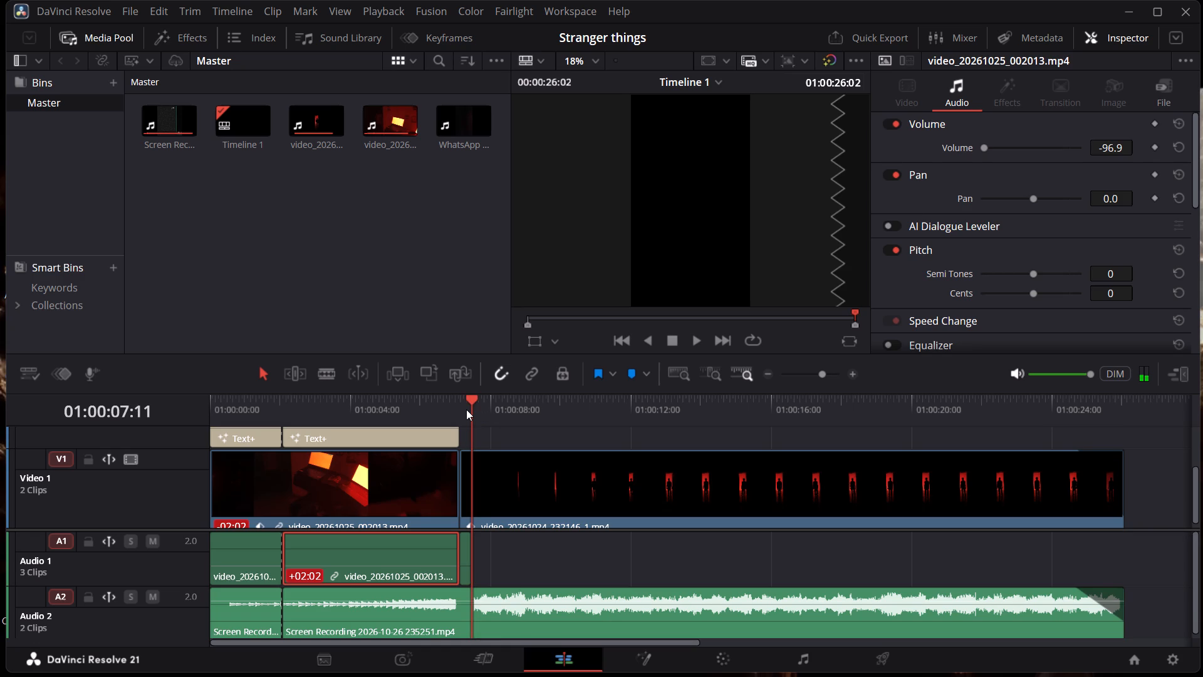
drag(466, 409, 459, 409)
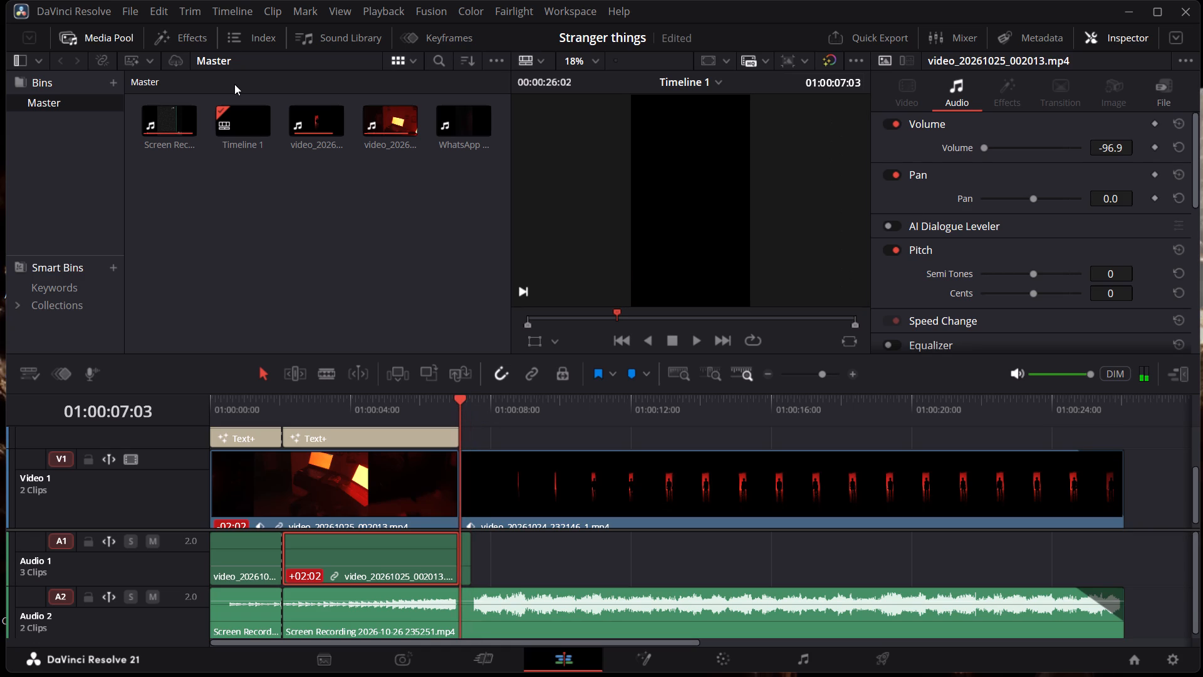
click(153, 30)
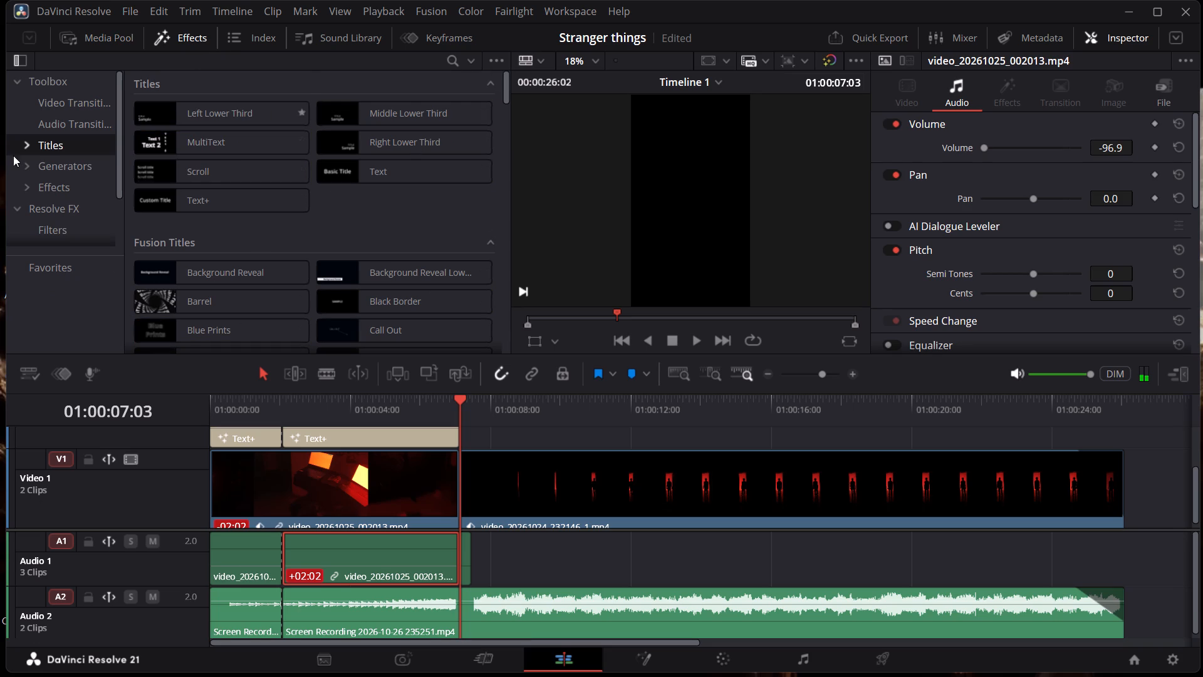
Switch to the Color page, look through the timeline's clips and play clip 04 from its first frame.
click(732, 664)
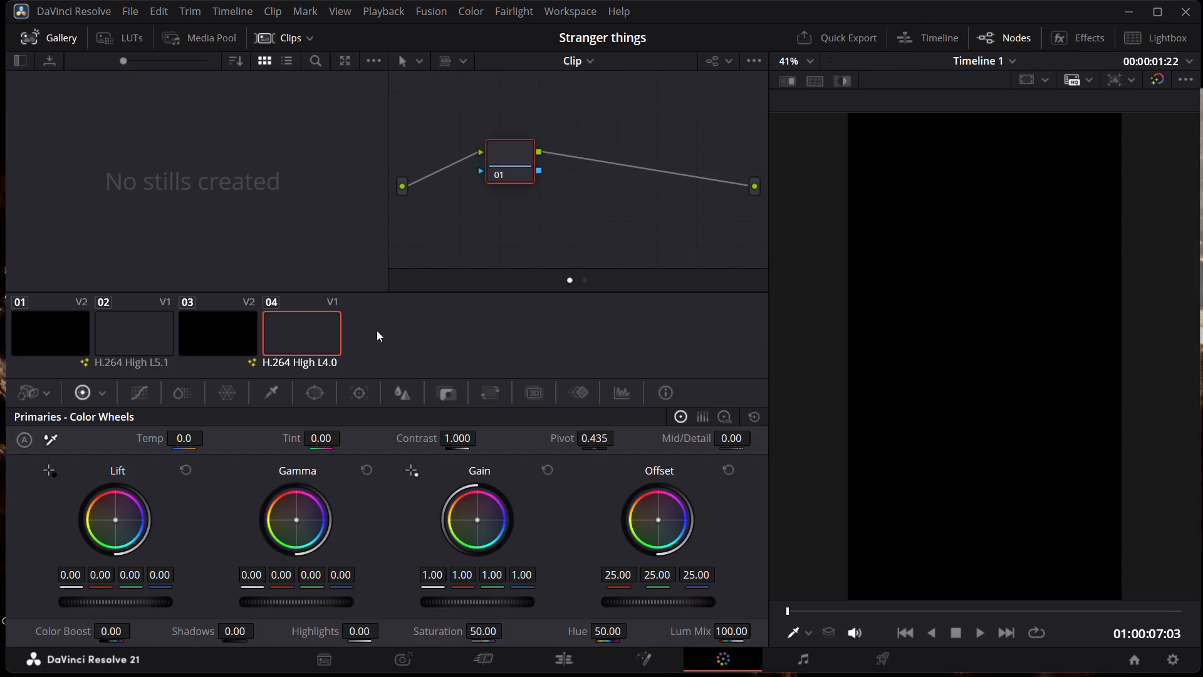
click(215, 325)
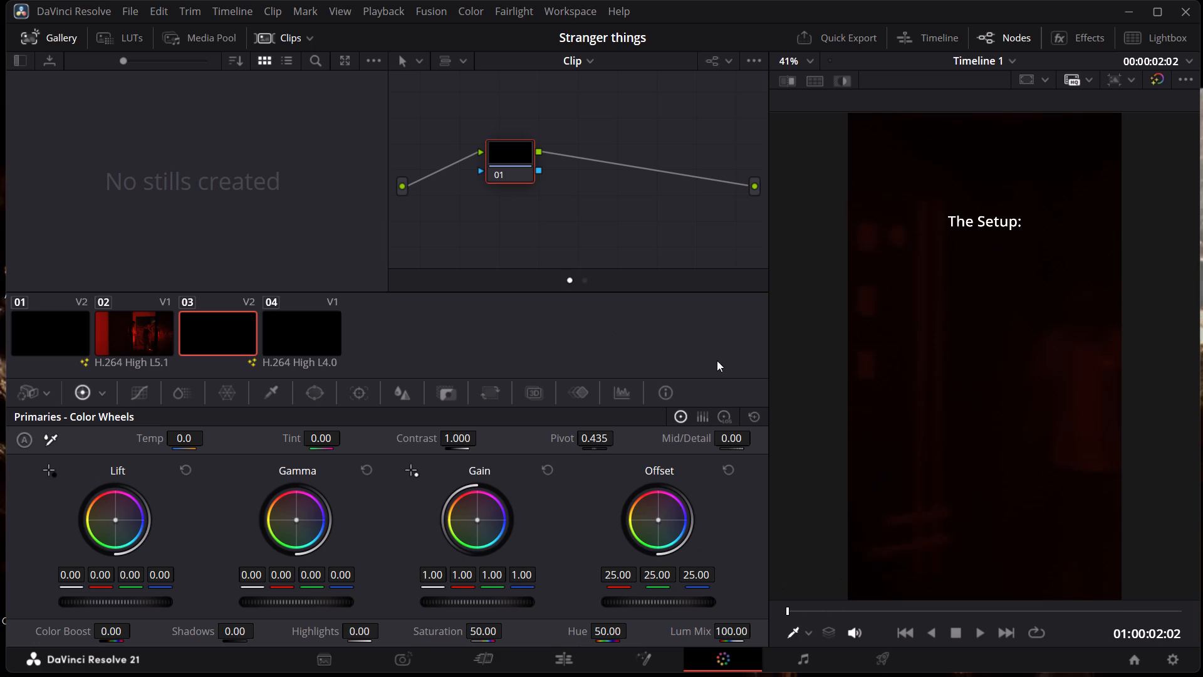
click(130, 332)
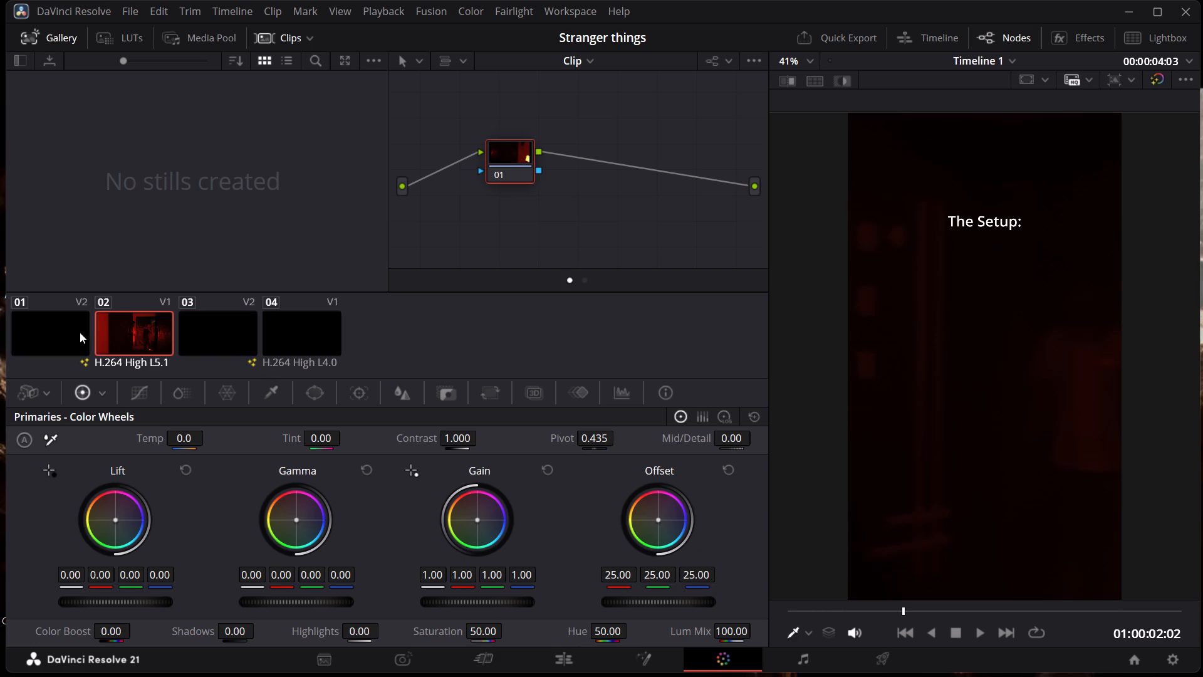
click(233, 333)
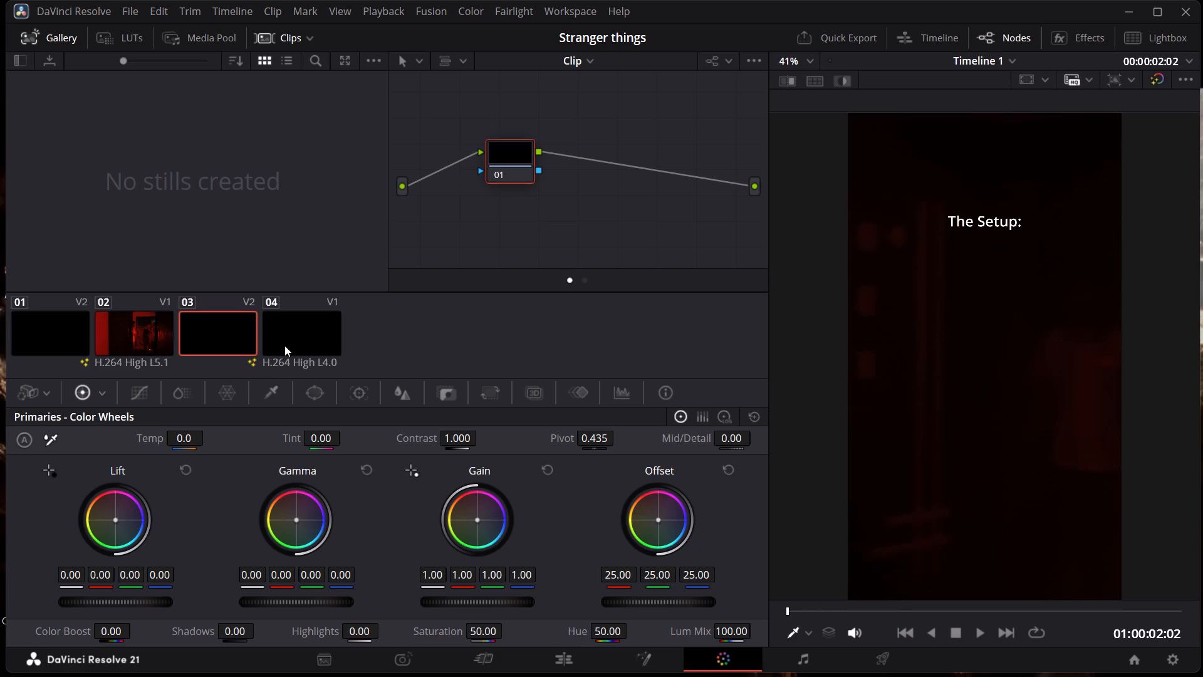
click(319, 341)
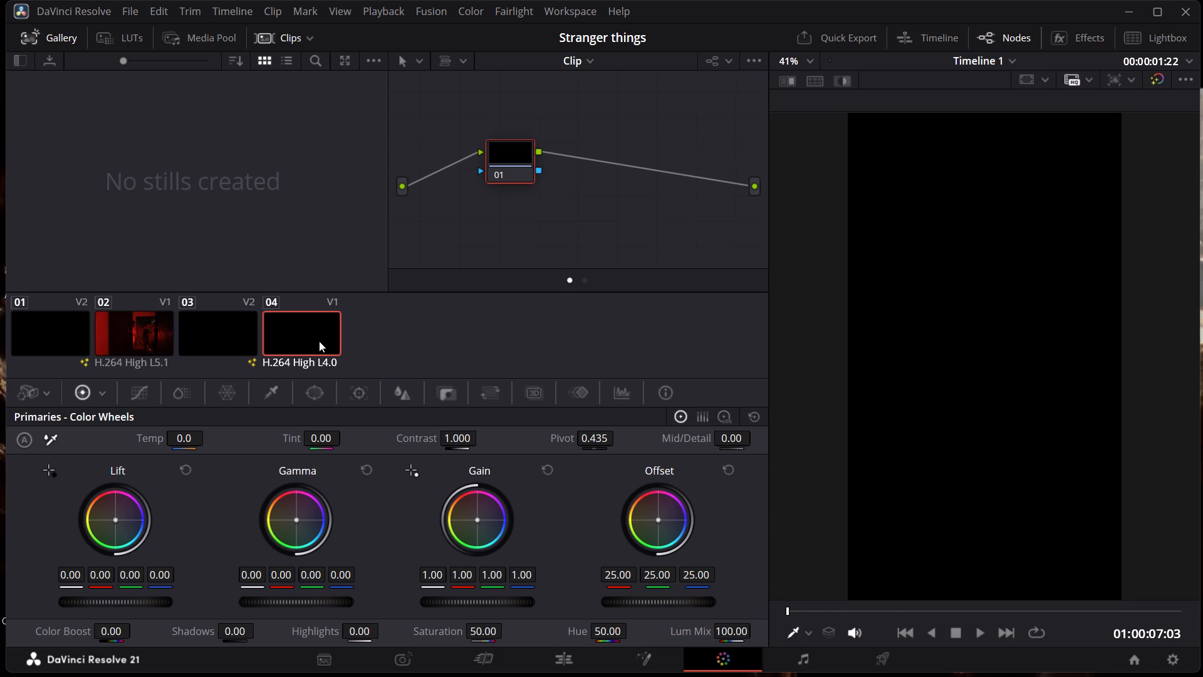
key(space)
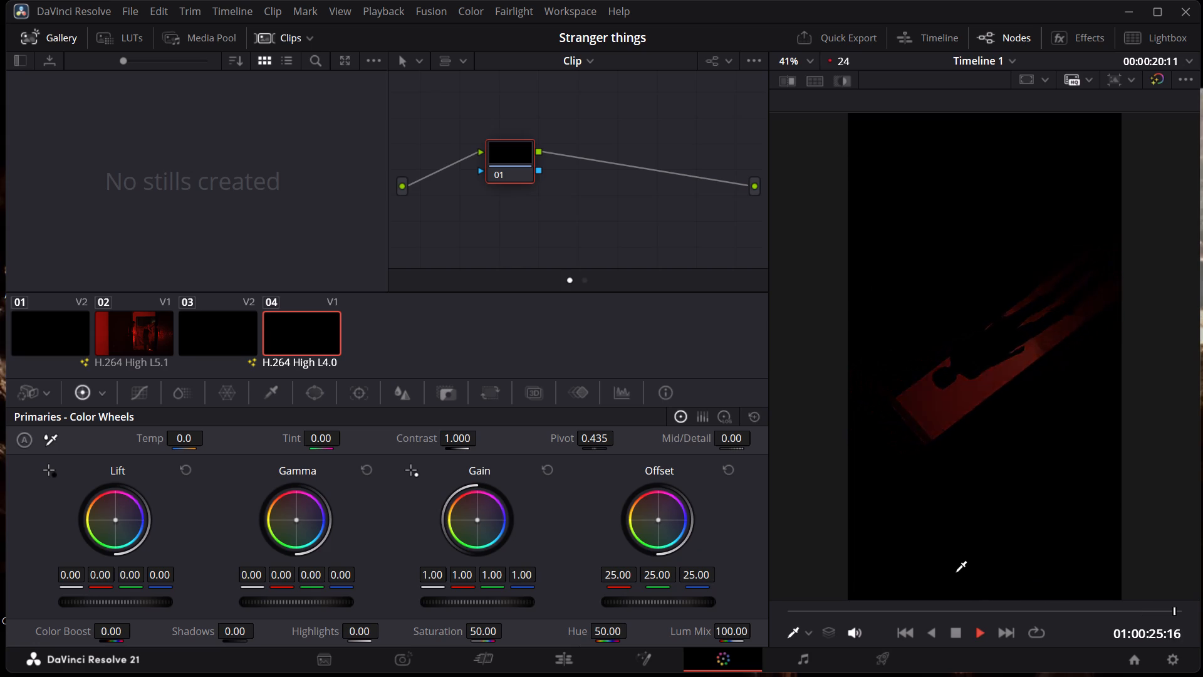
key(space)
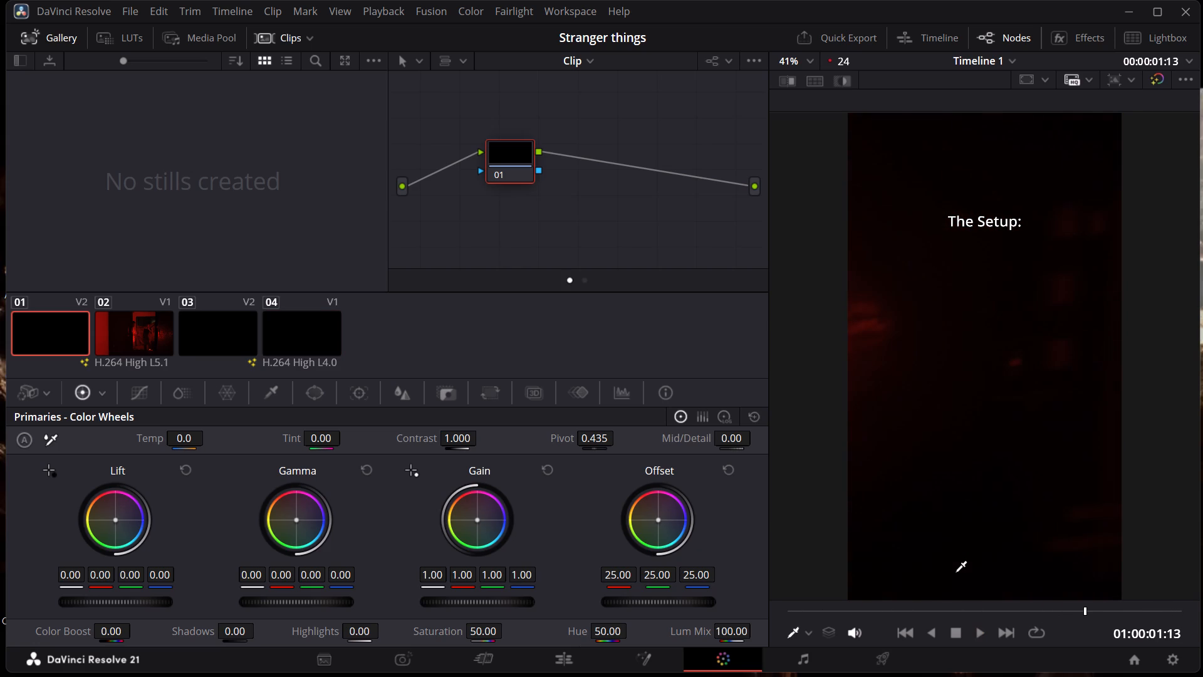
On clip 04, at frame 01:00:16:14, set Shadows to -100.00 and Color Boost to 100.00.
click(303, 320)
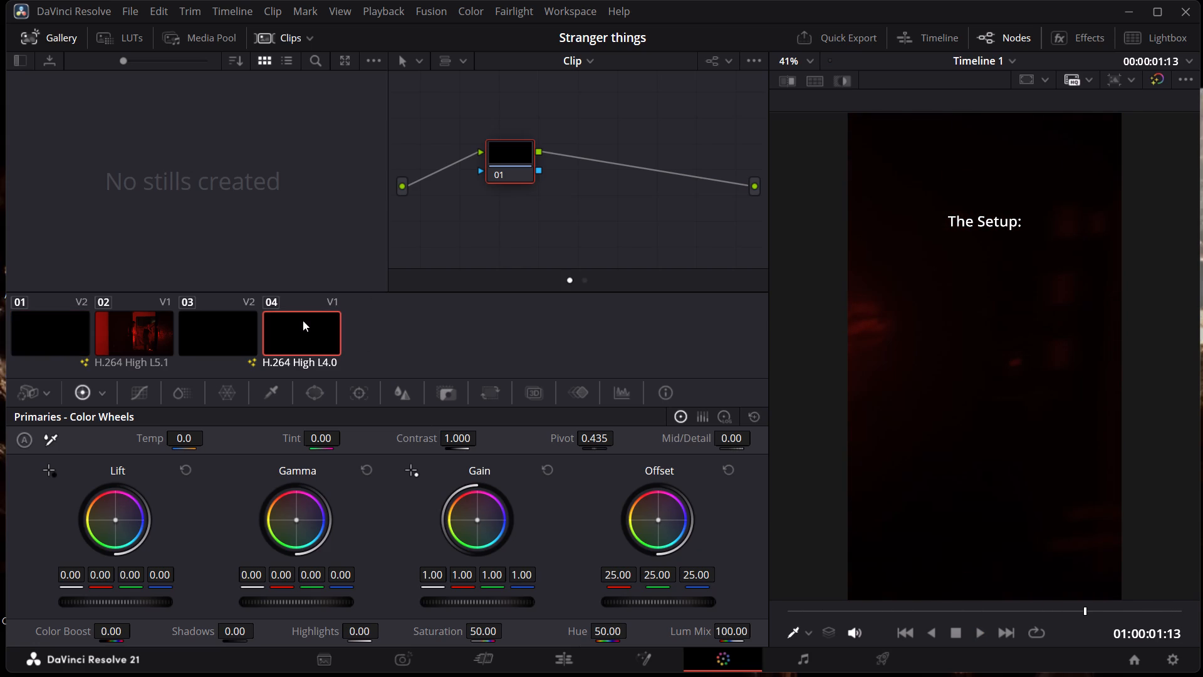
click(984, 617)
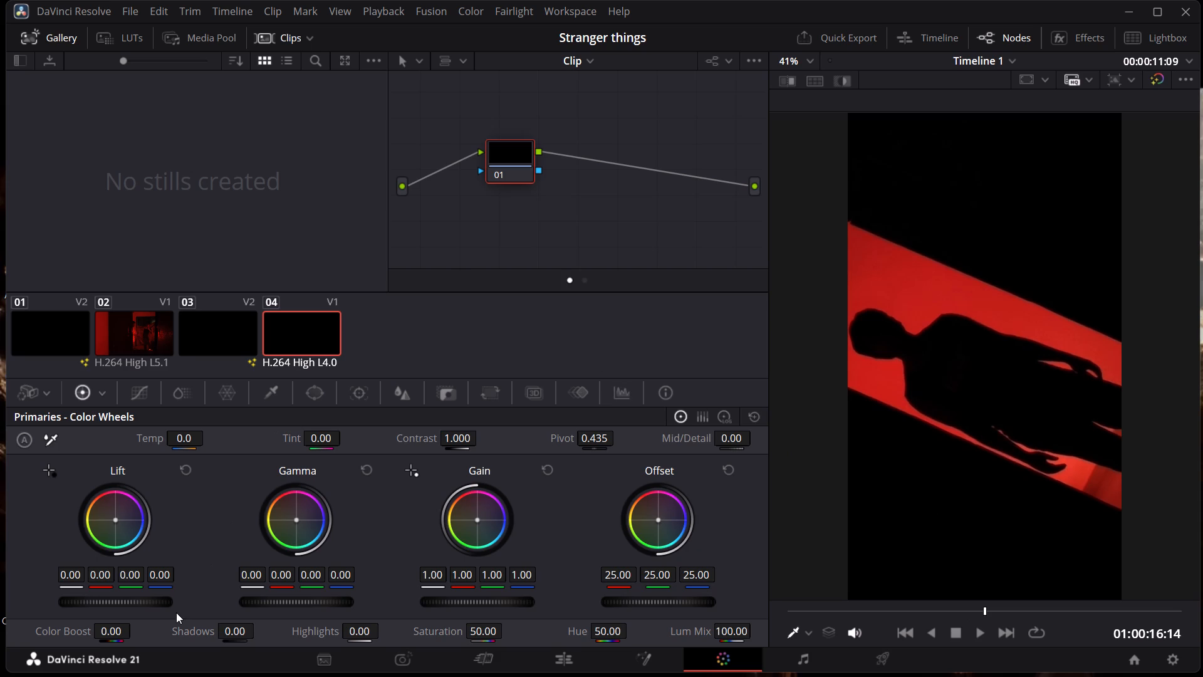
drag(236, 638, 450, 629)
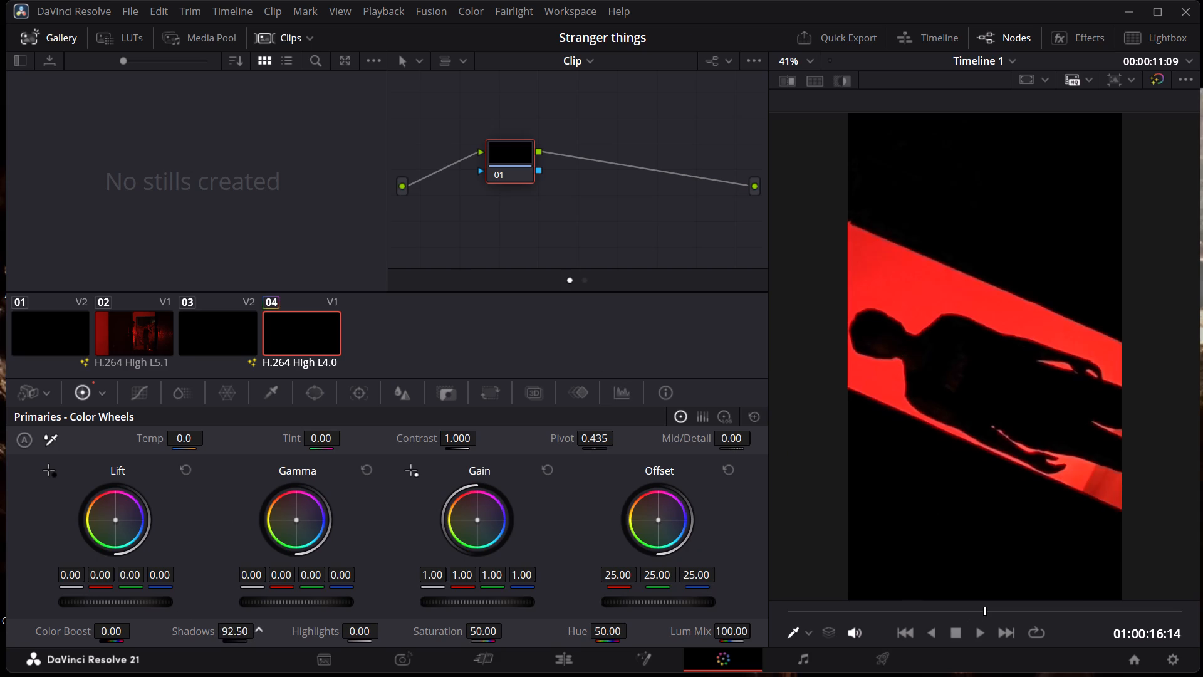
drag(450, 629, 499, 328)
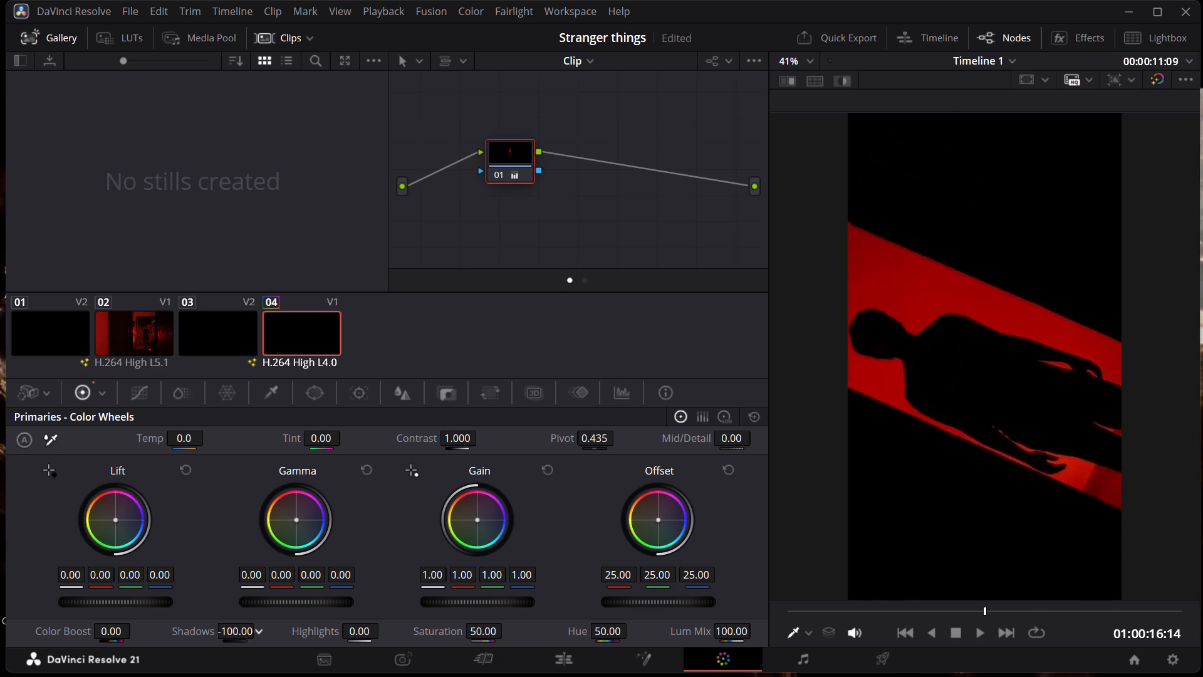
drag(499, 328, 472, 328)
drag(105, 631, 721, 322)
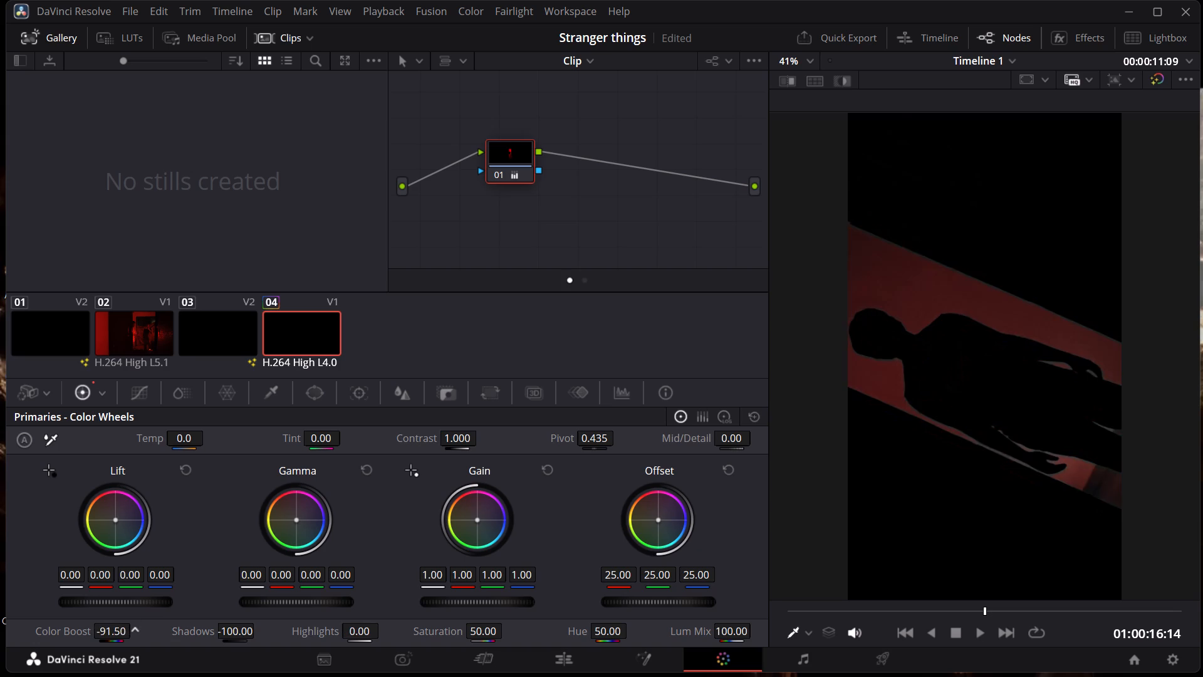
drag(721, 322, 910, 302)
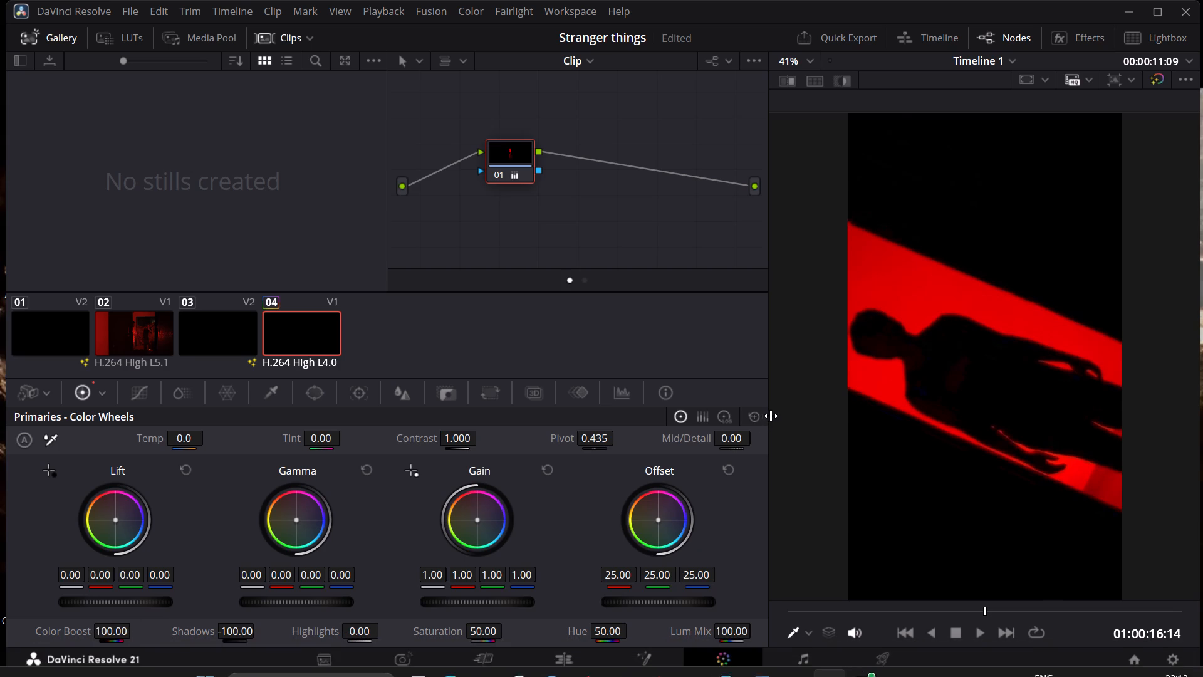
Set clip 04's Mid/Detail to 100.00 and its Pivot to 1.000.
drag(724, 441, 646, 329)
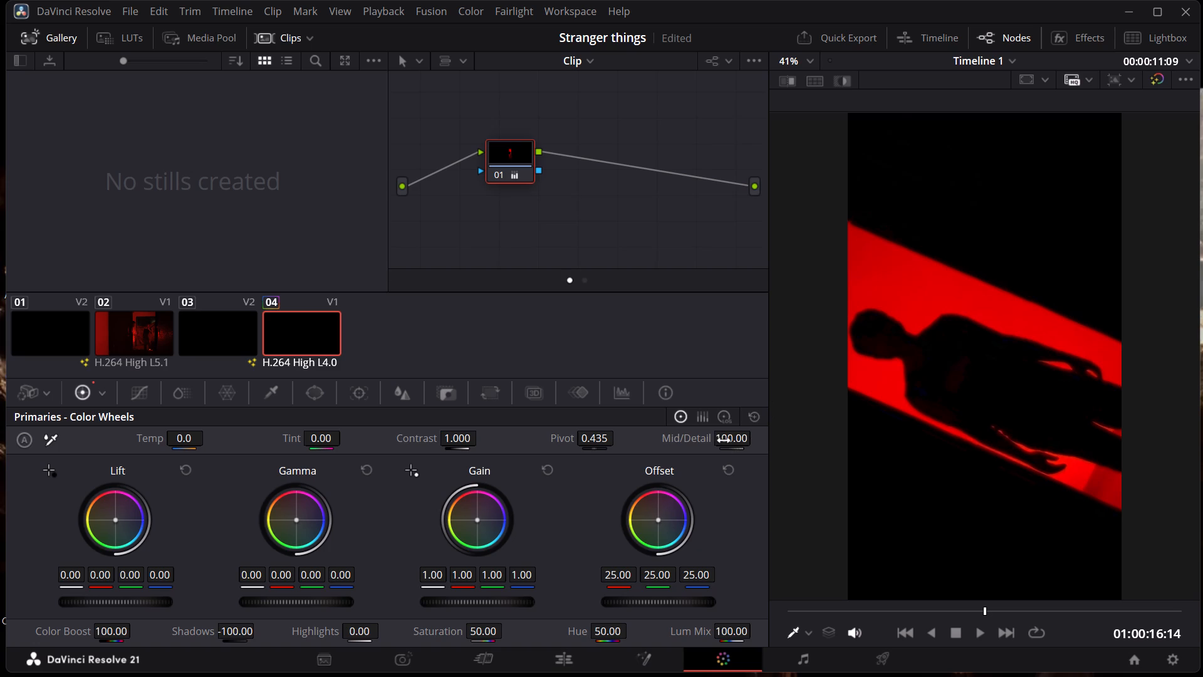
drag(724, 441, 1092, 424)
drag(593, 441, 1090, 407)
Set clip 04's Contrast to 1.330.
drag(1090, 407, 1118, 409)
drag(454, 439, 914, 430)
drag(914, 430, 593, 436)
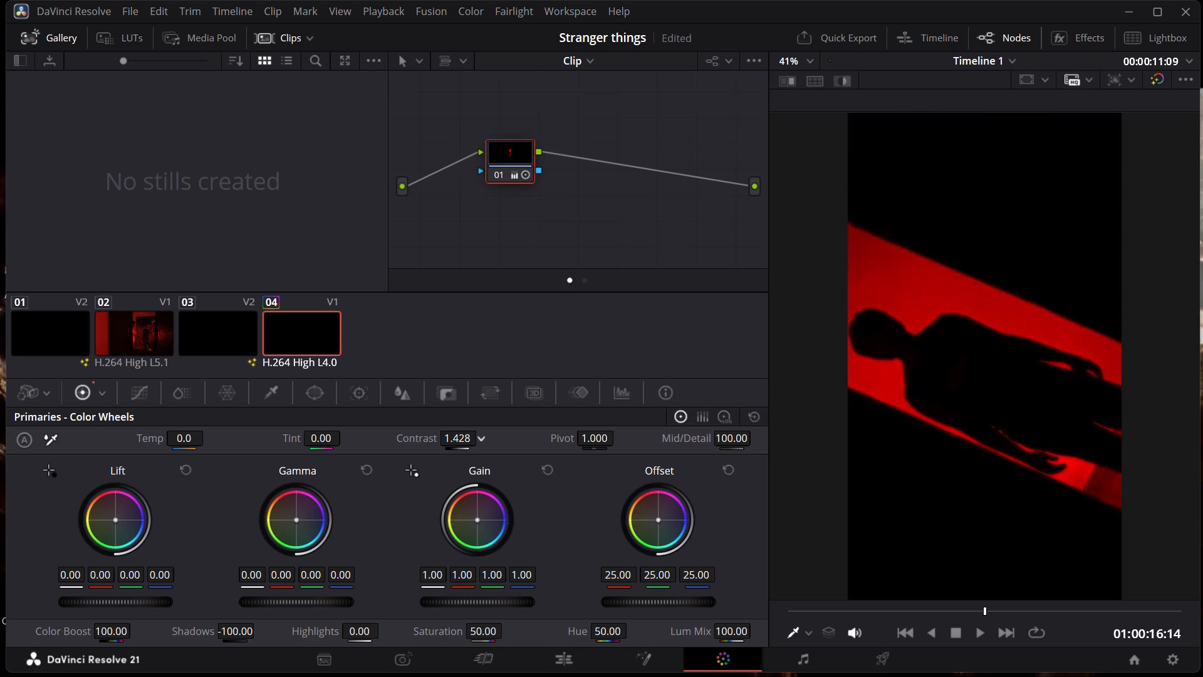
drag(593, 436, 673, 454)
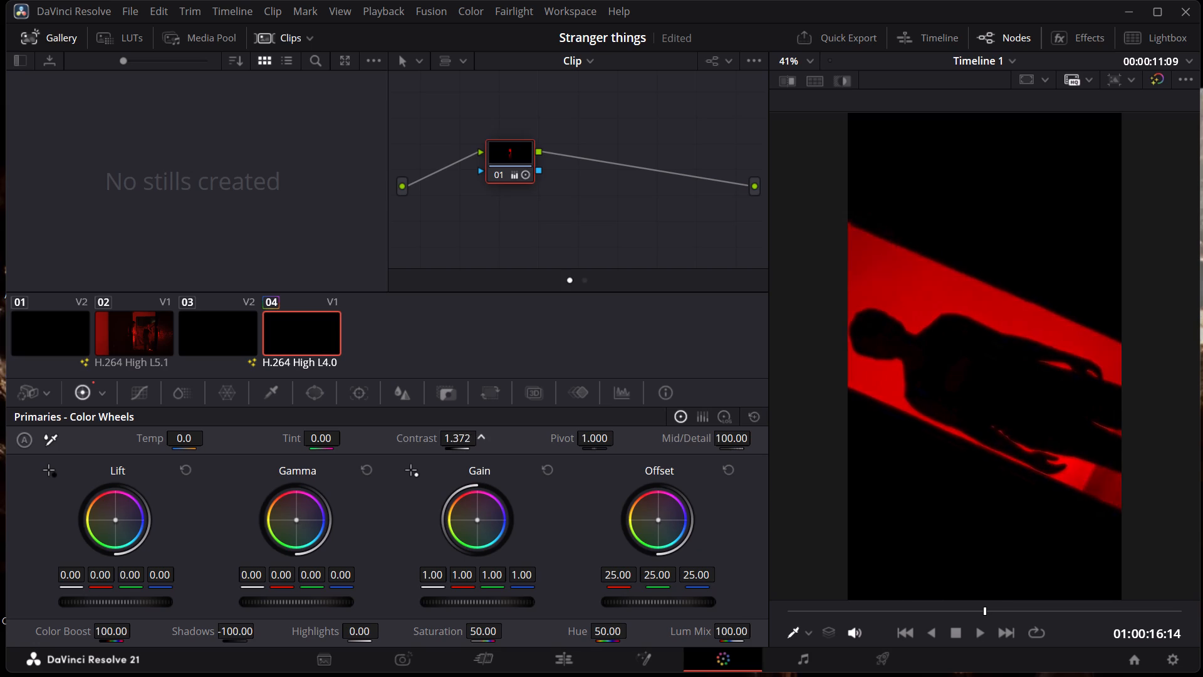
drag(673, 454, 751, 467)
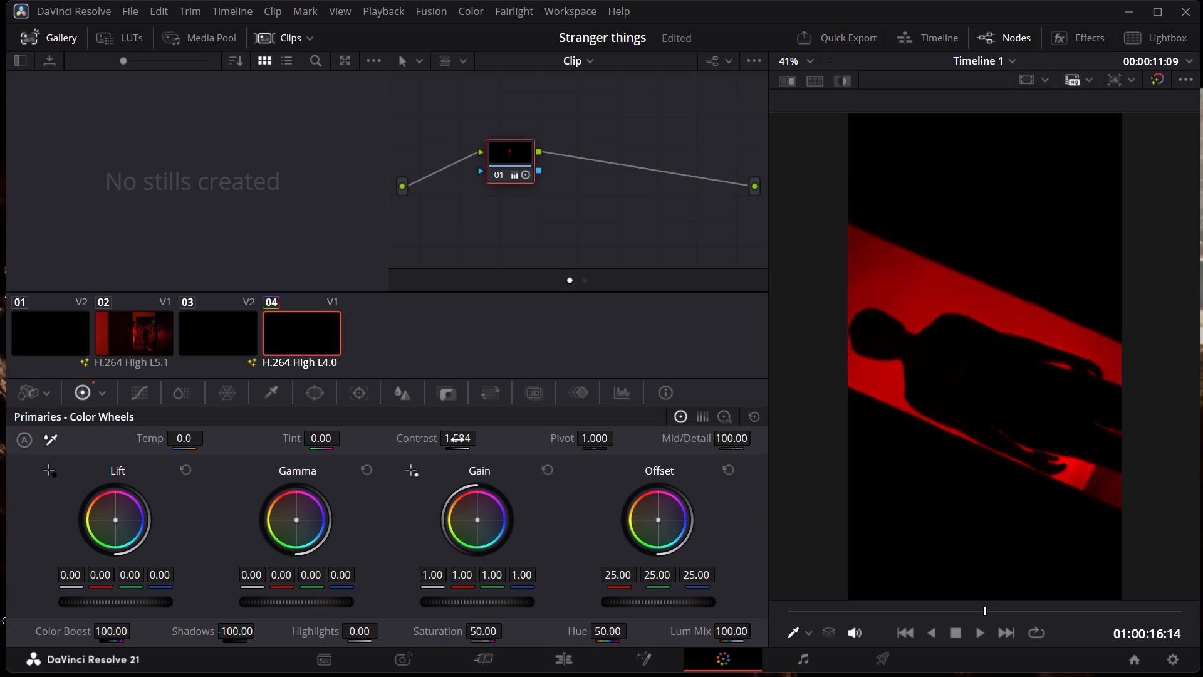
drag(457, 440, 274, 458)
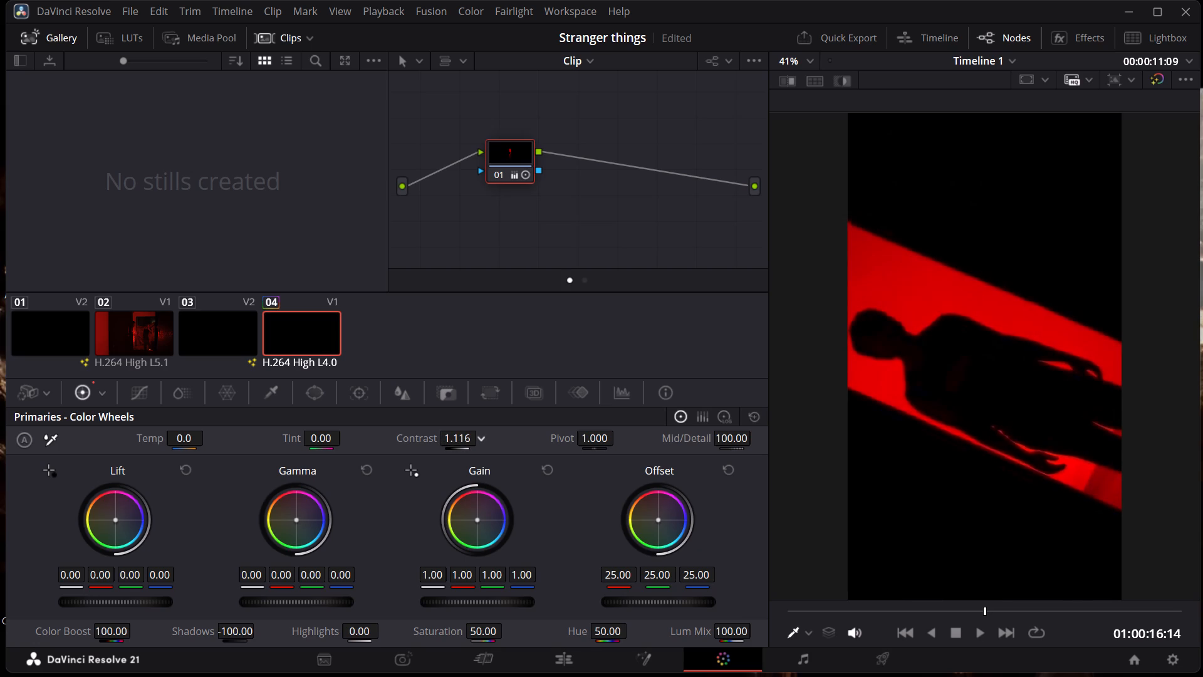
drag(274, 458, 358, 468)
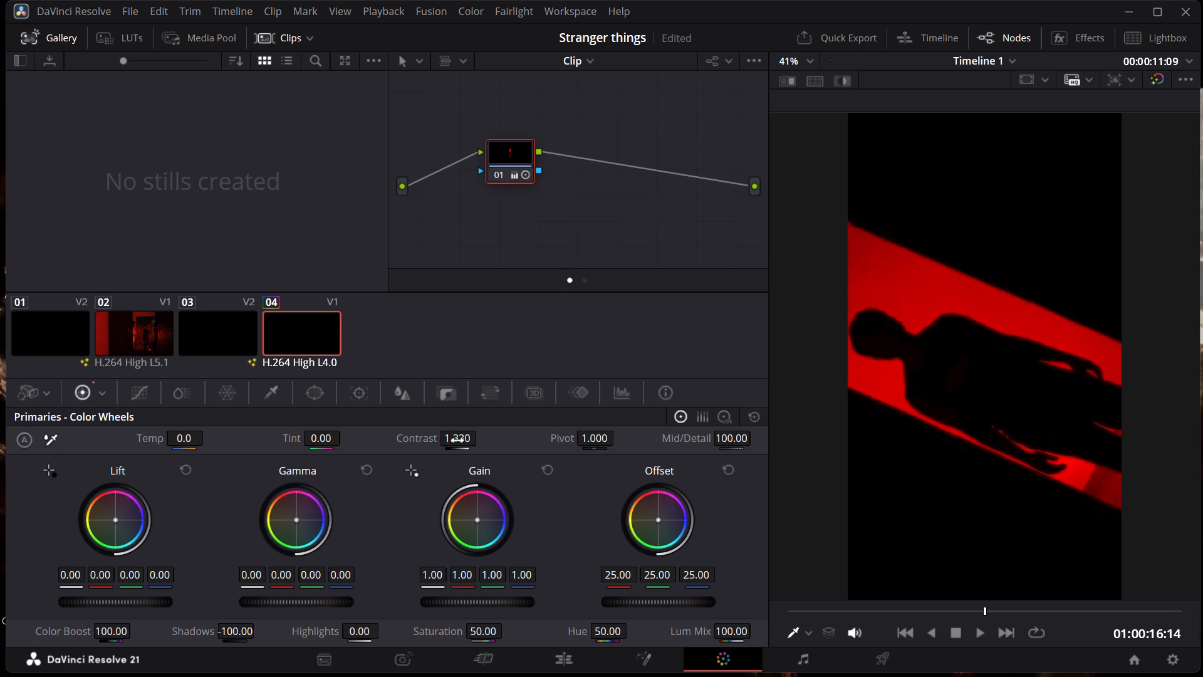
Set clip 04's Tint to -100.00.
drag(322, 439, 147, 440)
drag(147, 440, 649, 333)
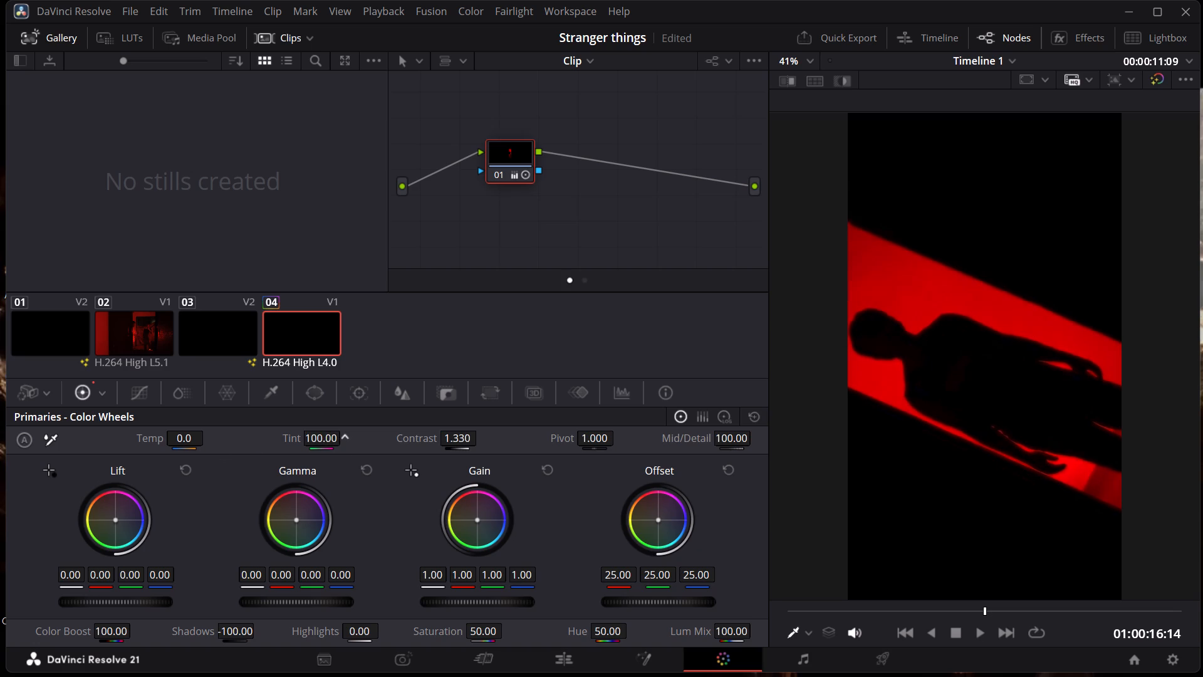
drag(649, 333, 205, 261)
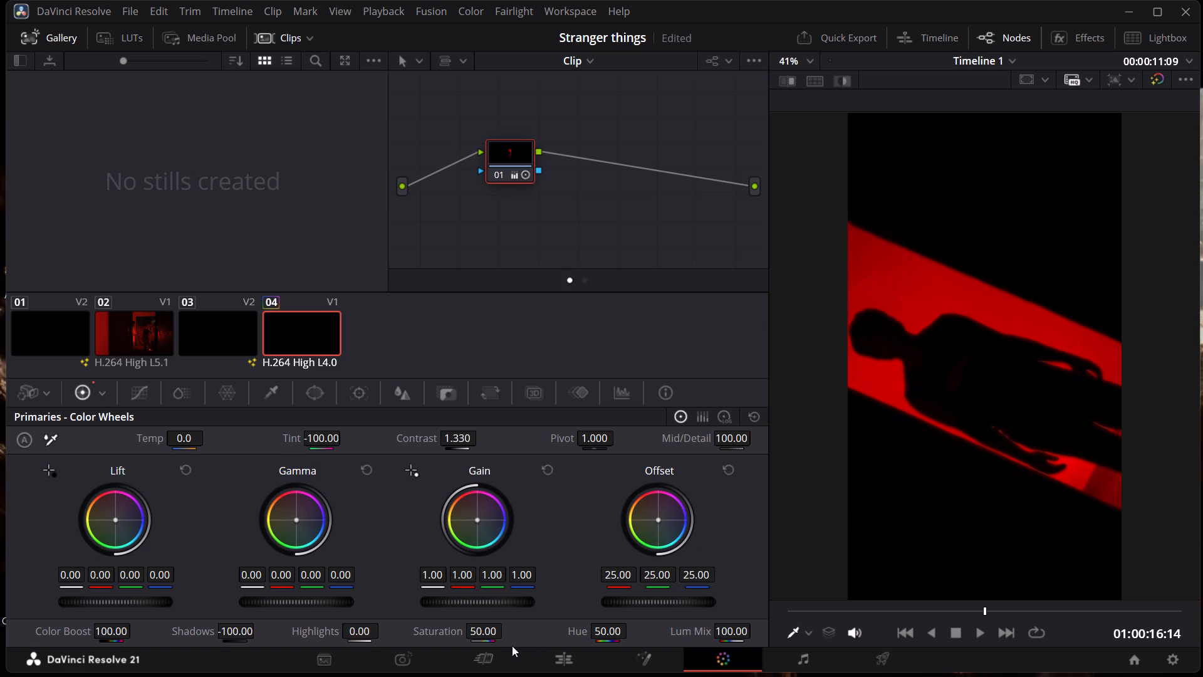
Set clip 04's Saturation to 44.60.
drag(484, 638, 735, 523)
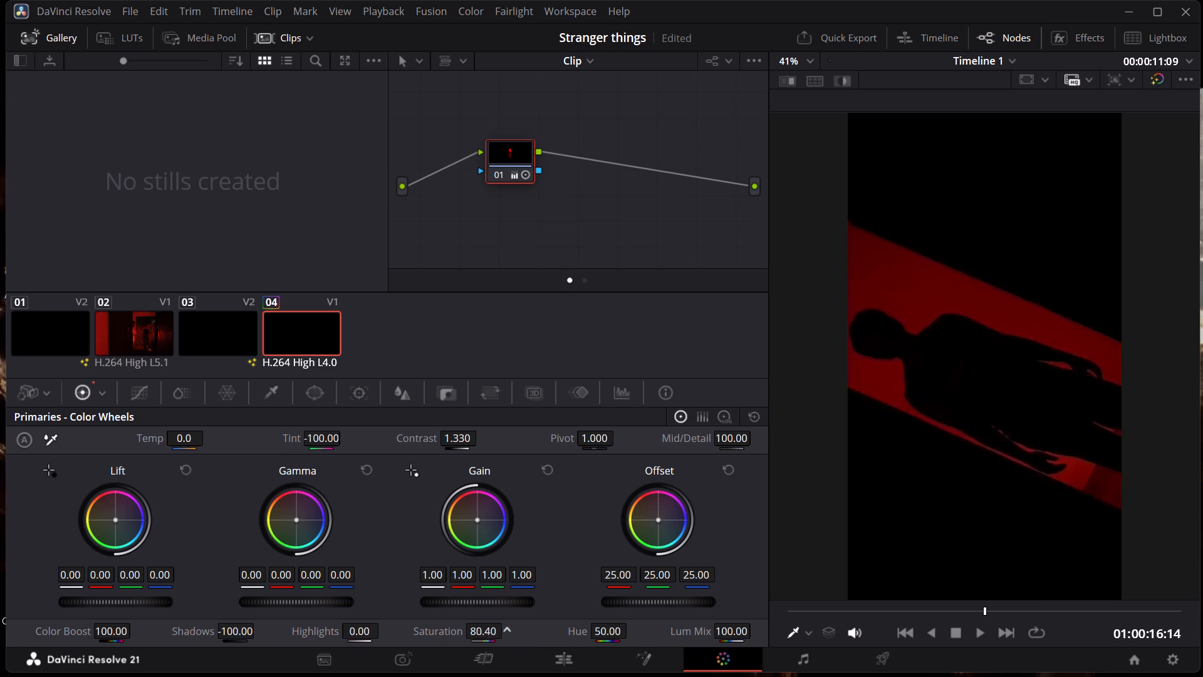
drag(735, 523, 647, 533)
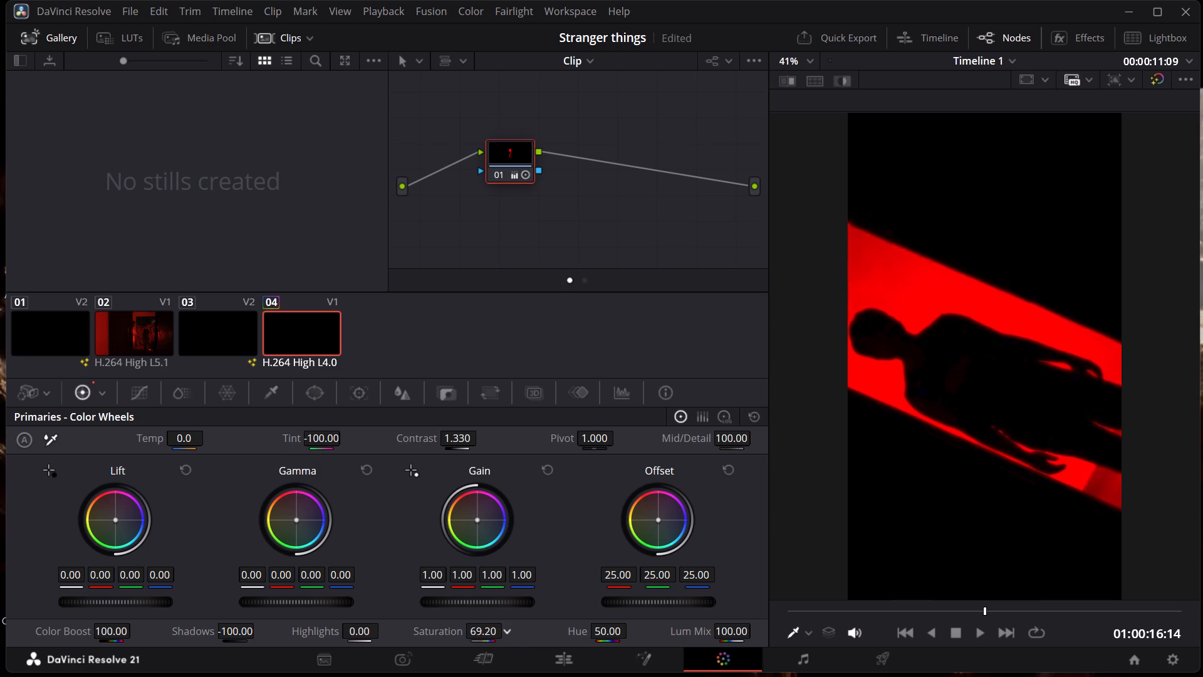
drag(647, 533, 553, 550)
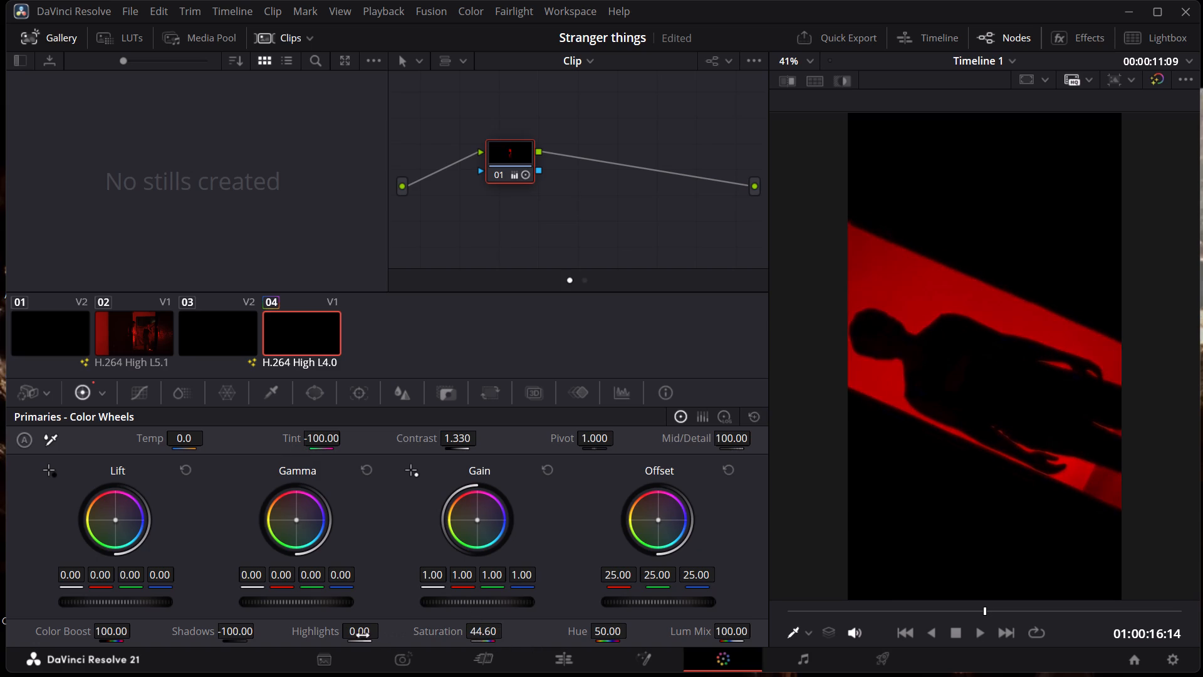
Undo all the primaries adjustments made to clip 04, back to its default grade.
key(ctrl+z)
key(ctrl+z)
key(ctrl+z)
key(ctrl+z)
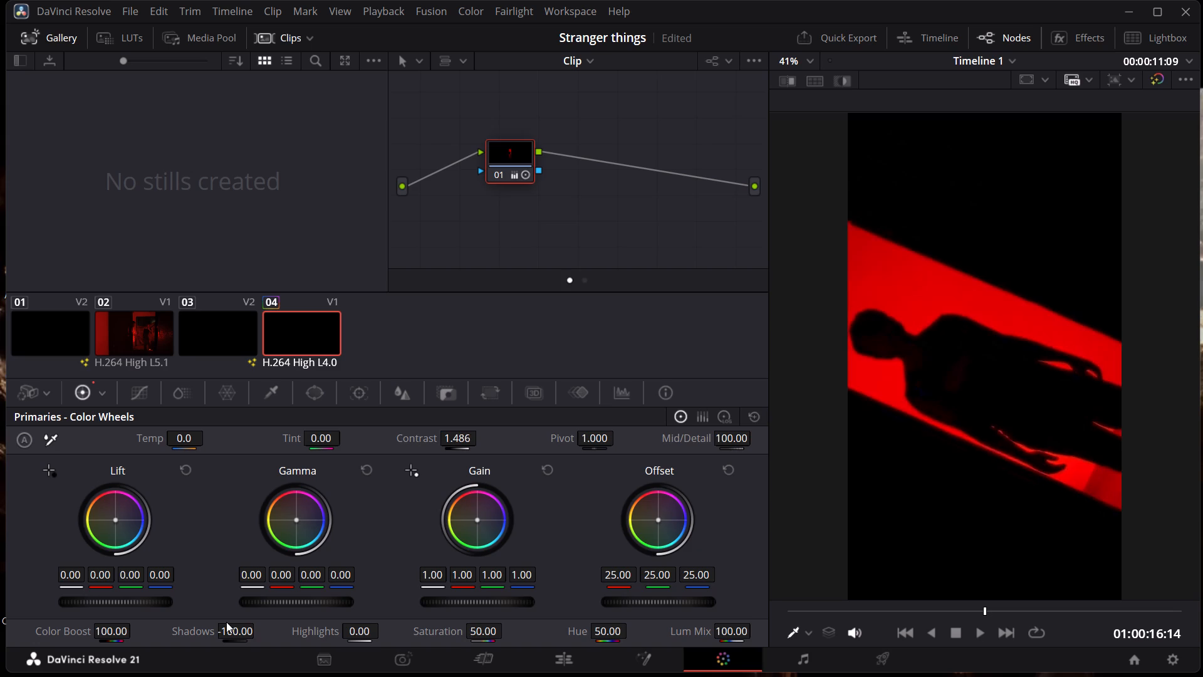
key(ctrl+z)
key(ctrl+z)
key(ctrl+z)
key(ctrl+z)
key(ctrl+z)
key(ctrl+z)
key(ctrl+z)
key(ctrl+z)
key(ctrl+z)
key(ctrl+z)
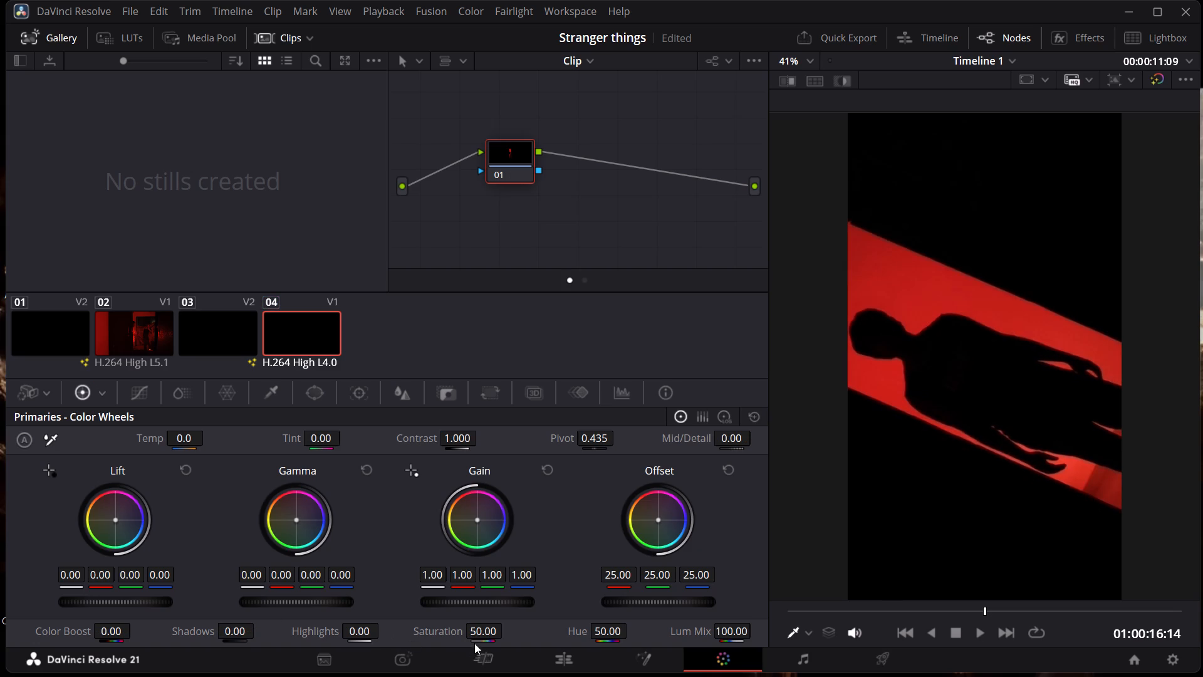
Try lower and higher Saturation on clip 04 and settle on 99.60.
drag(478, 639, 485, 637)
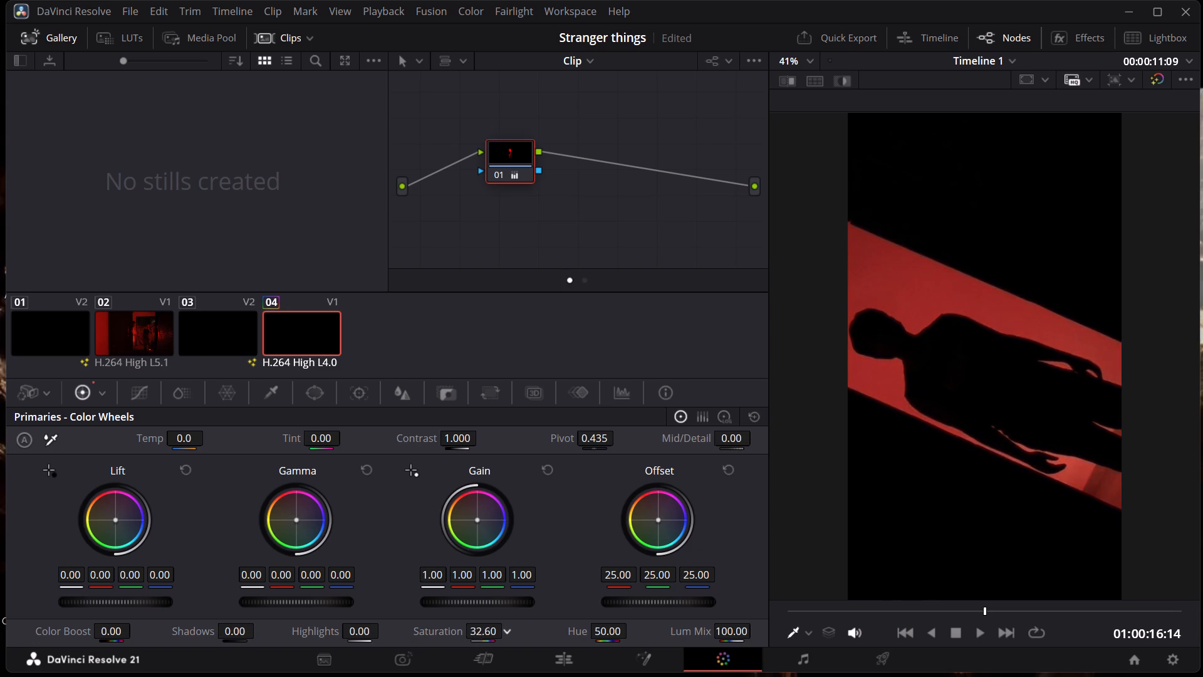
drag(485, 637, 560, 638)
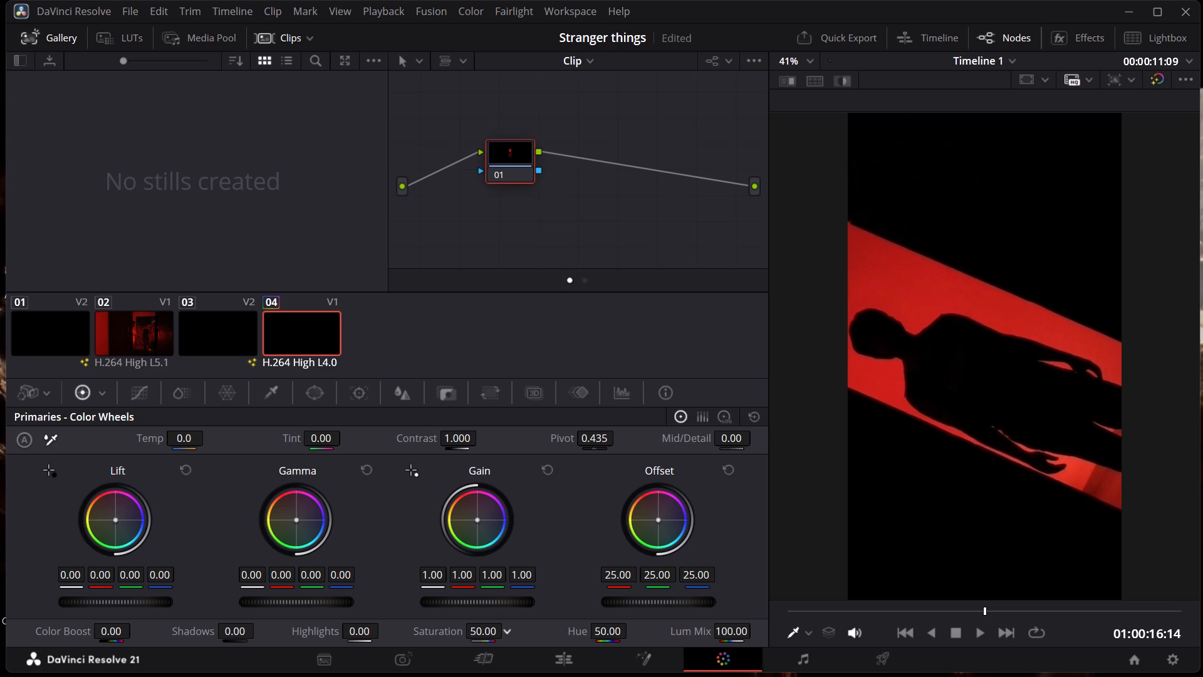
drag(560, 638, 560, 638)
key(ctrl+z)
drag(478, 639, 657, 654)
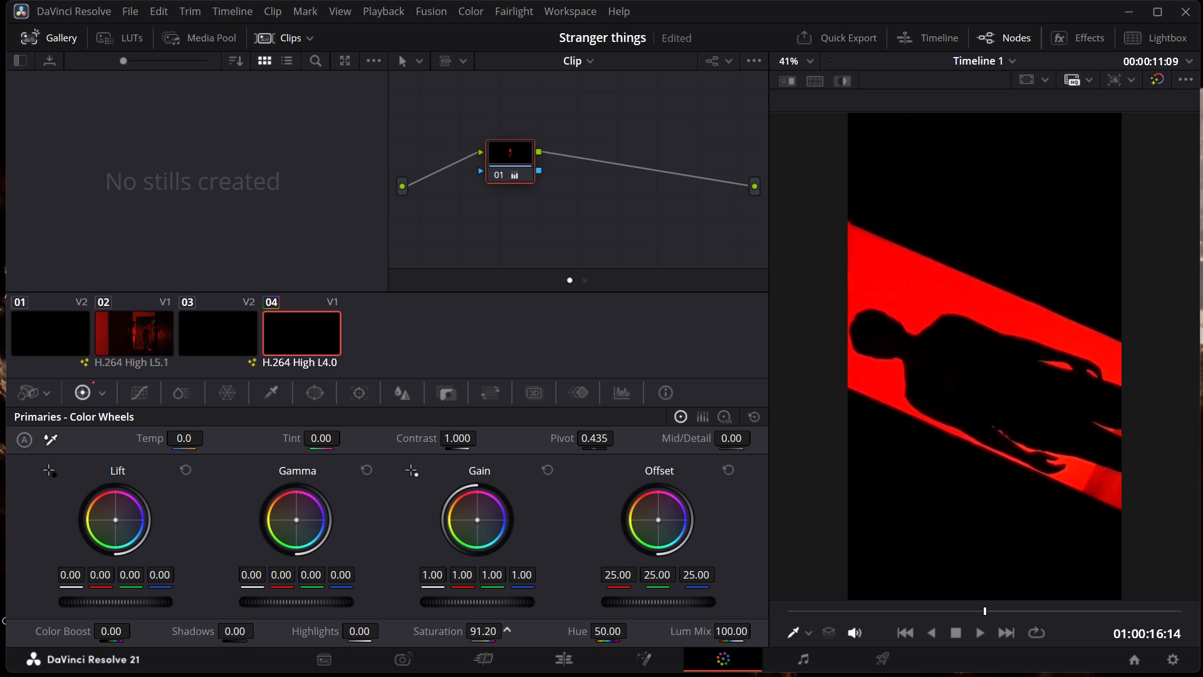
drag(657, 654, 672, 659)
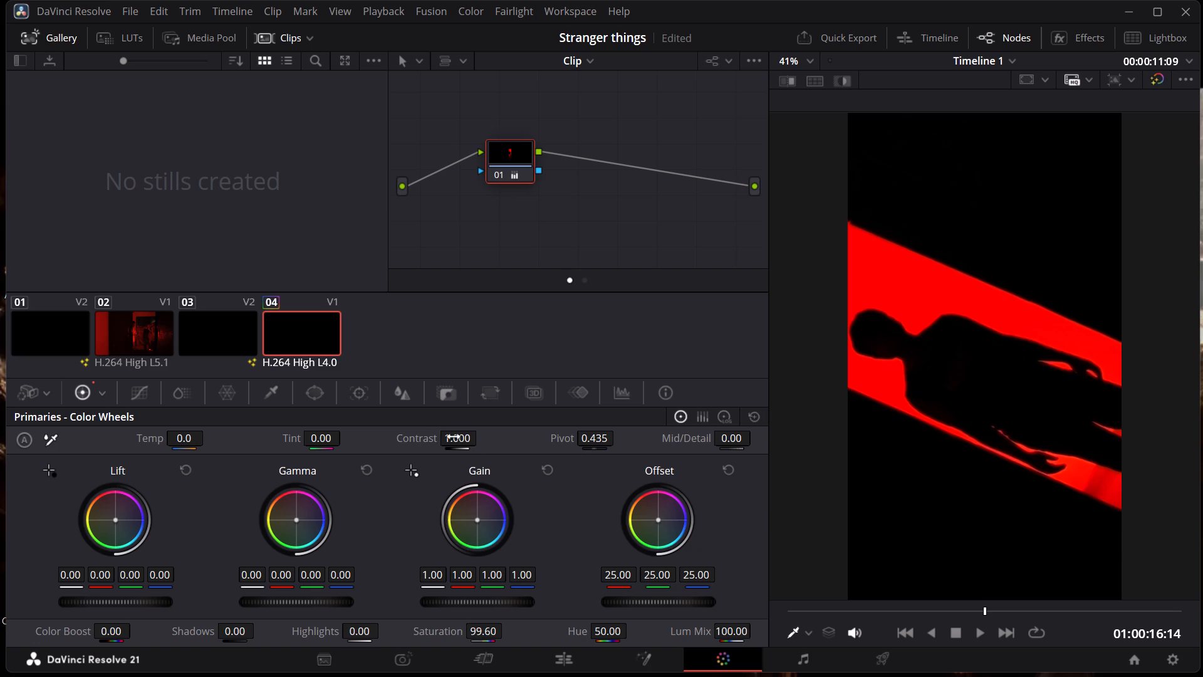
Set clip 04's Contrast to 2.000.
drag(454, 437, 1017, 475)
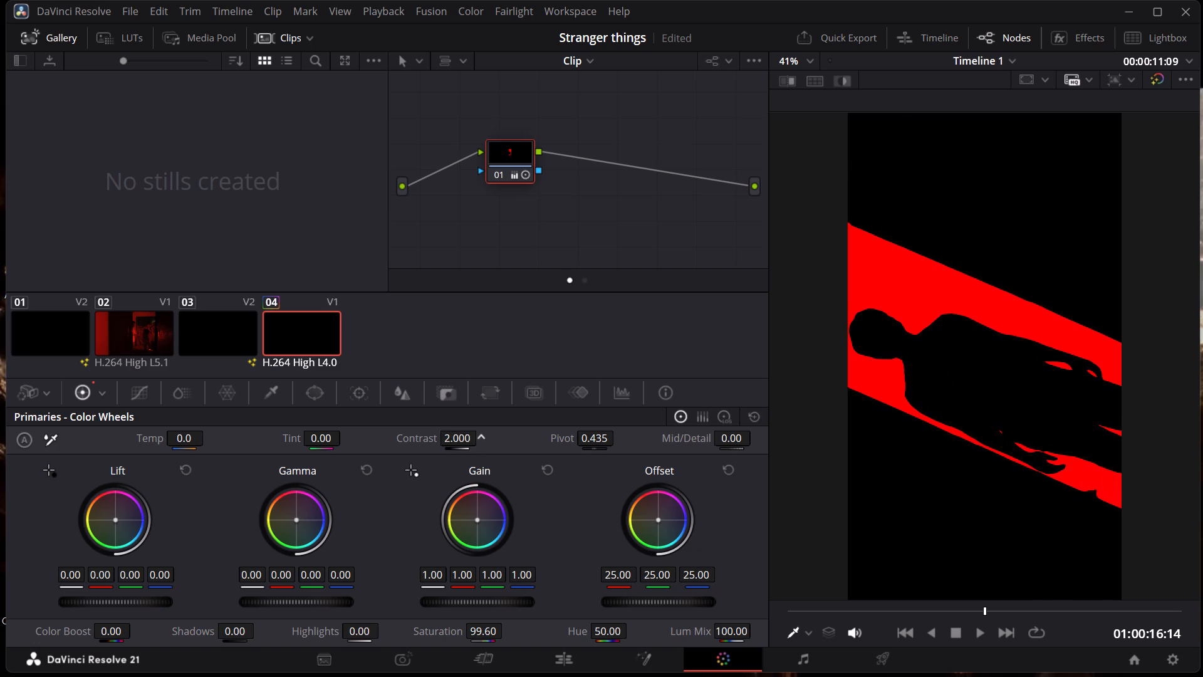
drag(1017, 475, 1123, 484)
Play clip 04 from its beginning to check the saturated, high-contrast look in motion.
click(904, 607)
drag(904, 607, 780, 607)
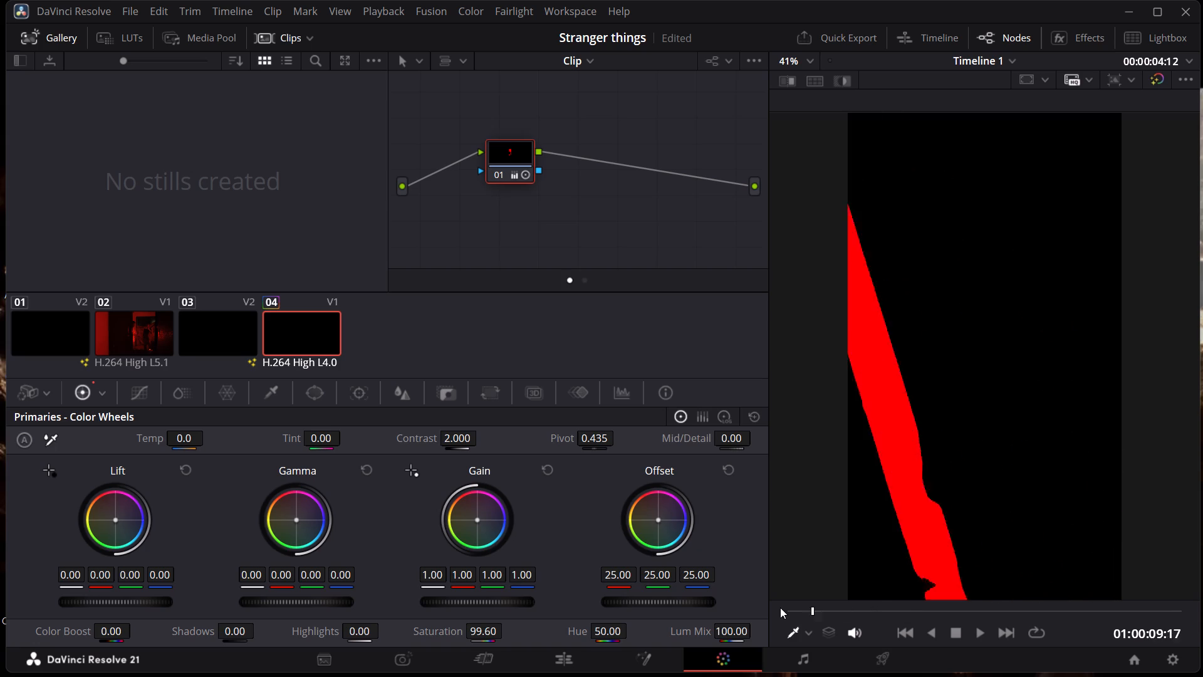
drag(780, 607, 771, 606)
key(space)
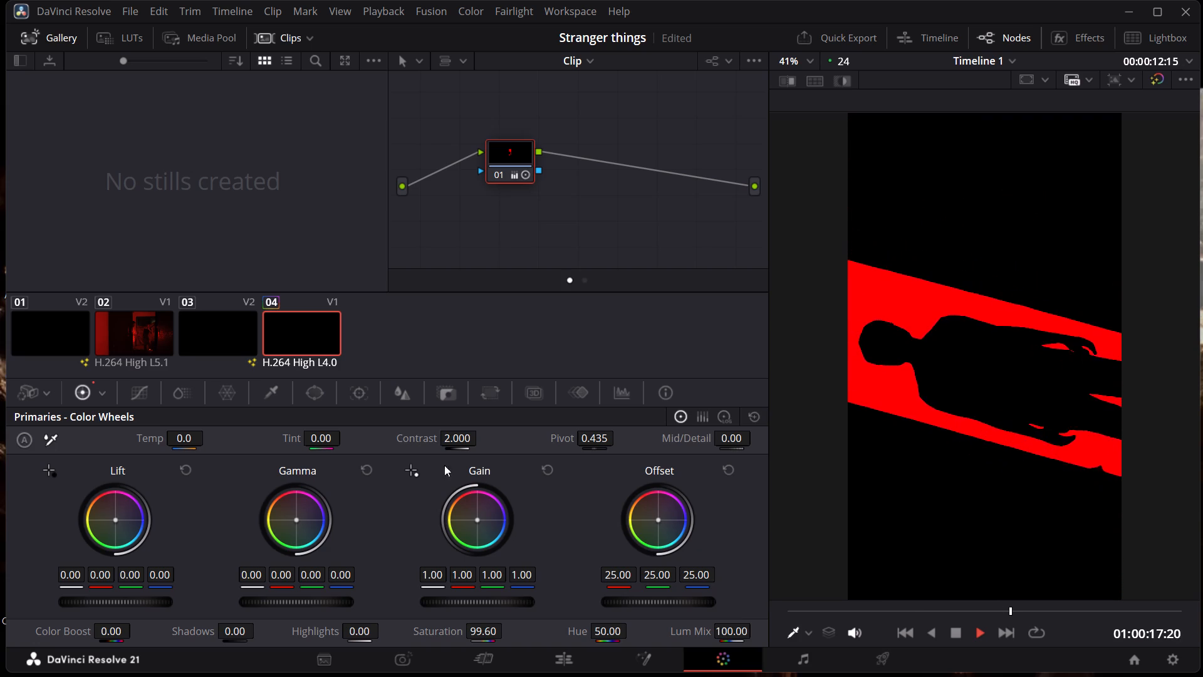
key(space)
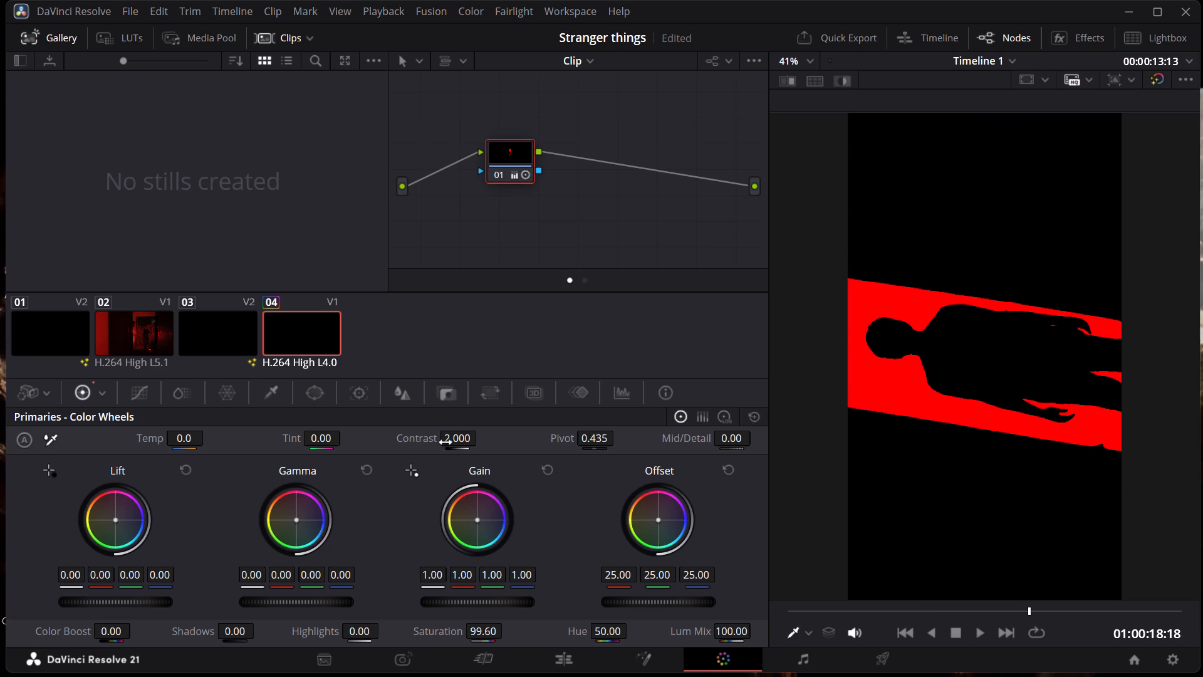
At frame 01:00:18:18 of clip 04, set Contrast to 1.138.
drag(445, 443, 585, 340)
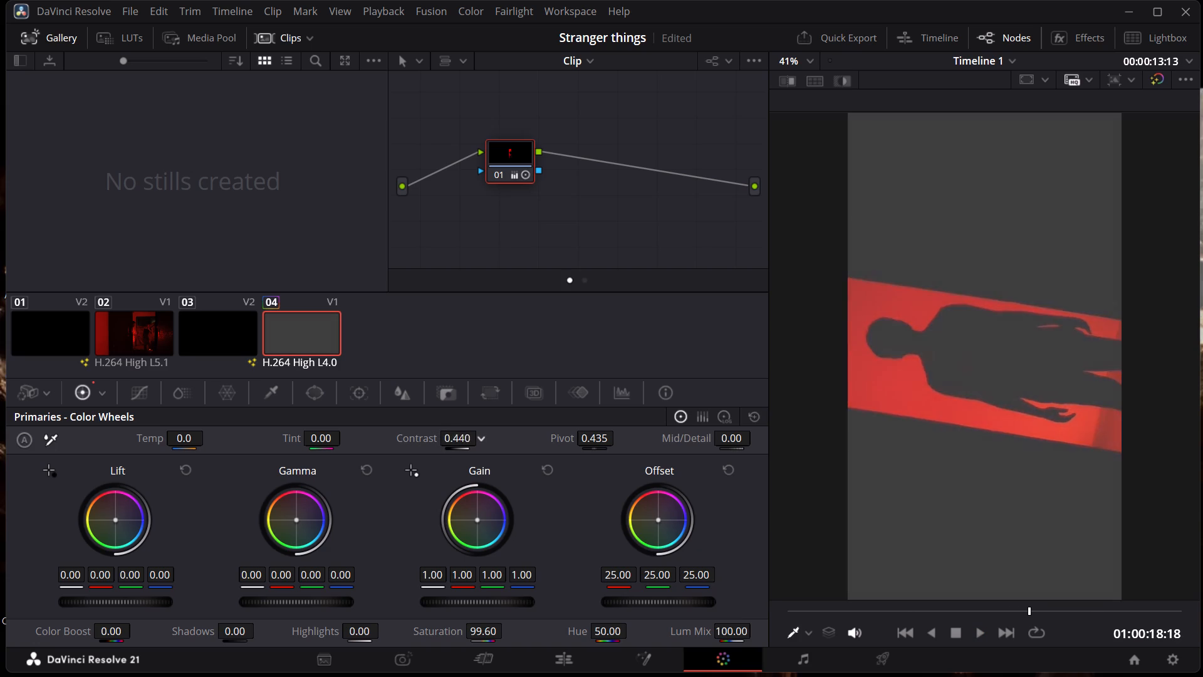
drag(585, 340, 707, 360)
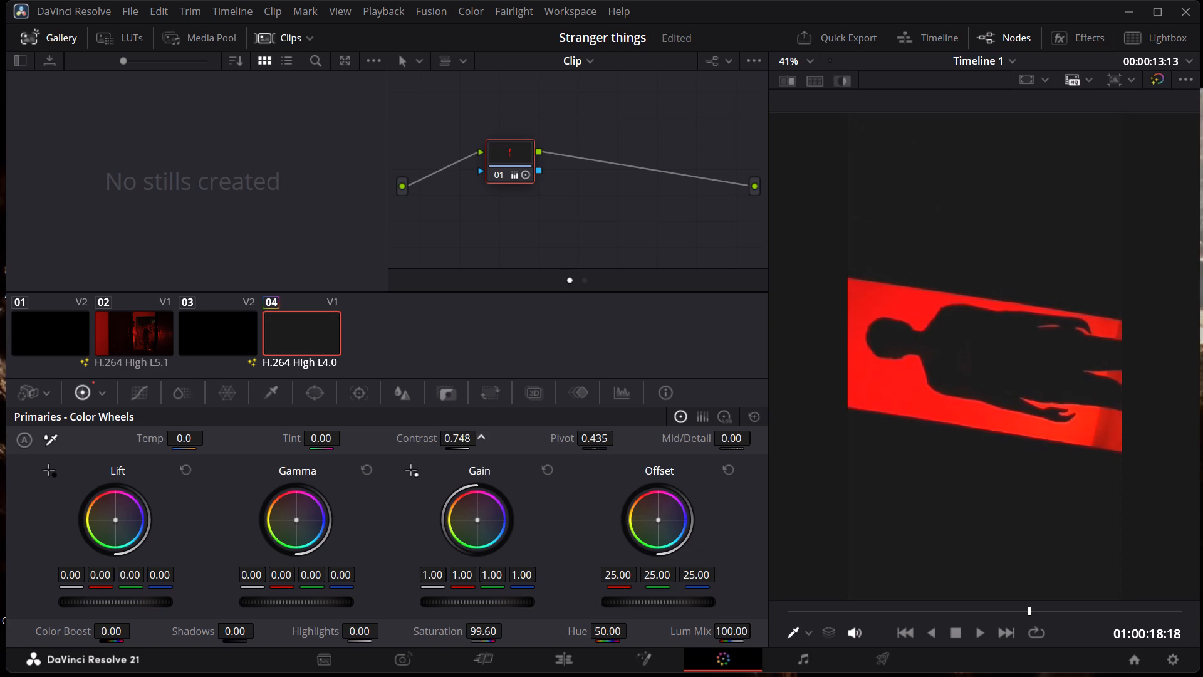
drag(707, 360, 747, 360)
drag(747, 360, 781, 364)
drag(781, 364, 860, 377)
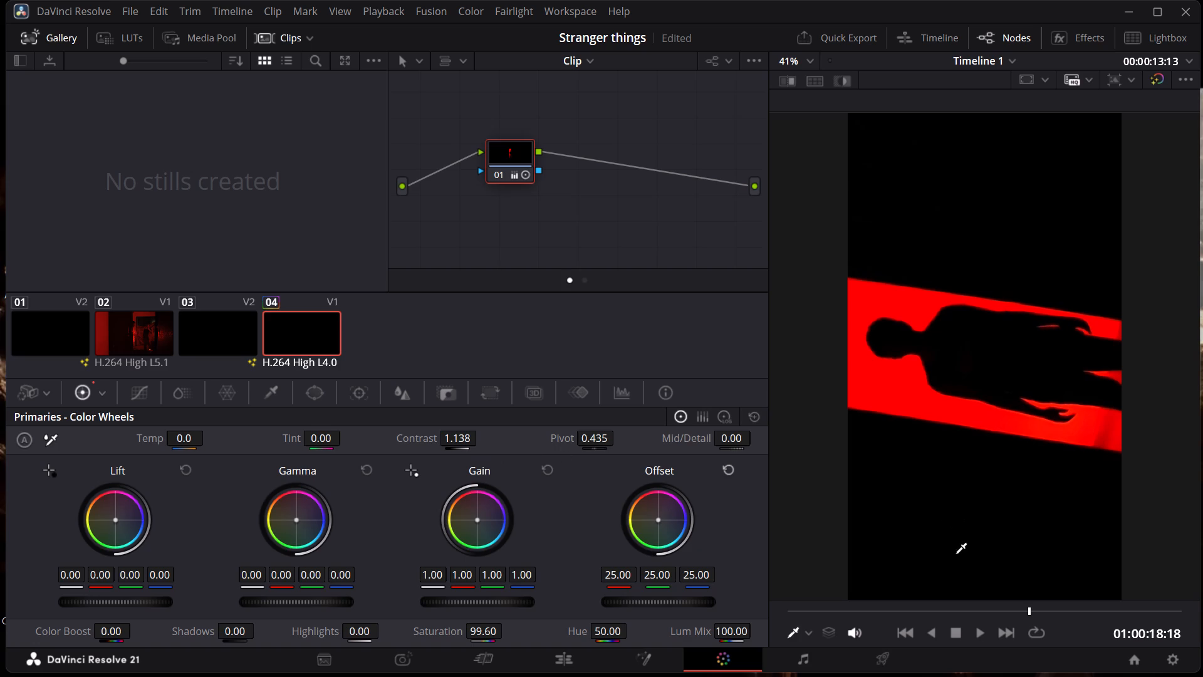
Replay clip 04 from near its beginning, pausing and resuming to check the softened contrast.
drag(934, 611, 838, 611)
drag(838, 611, 817, 611)
key(space)
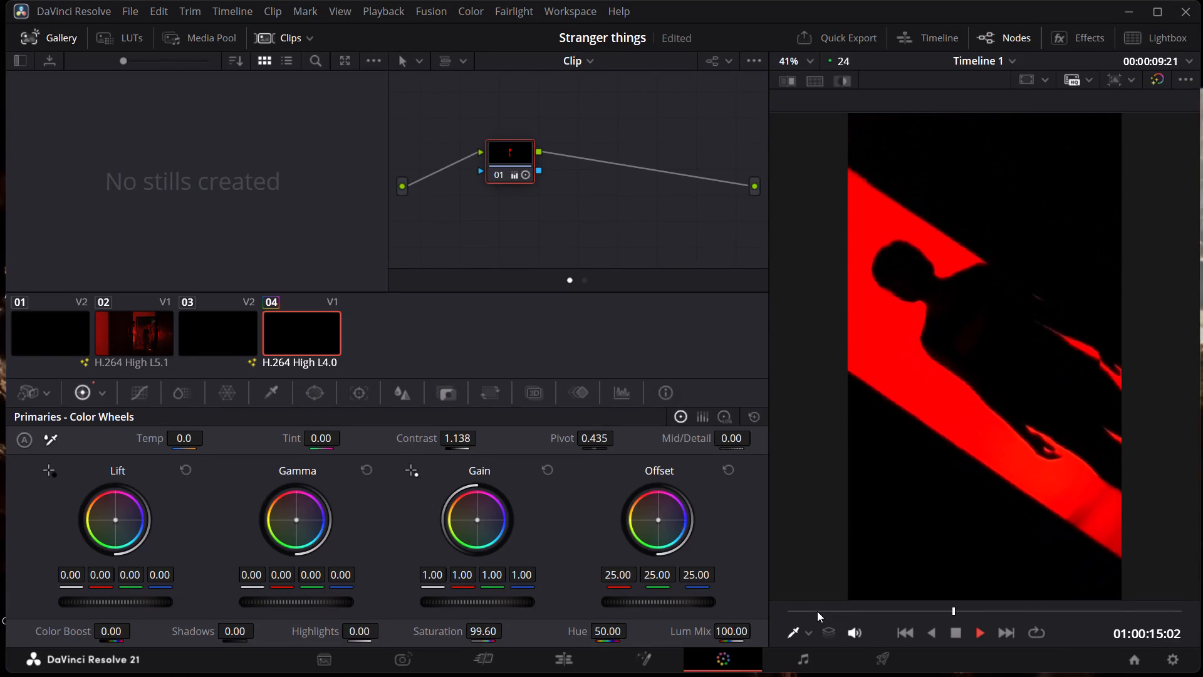
key(space)
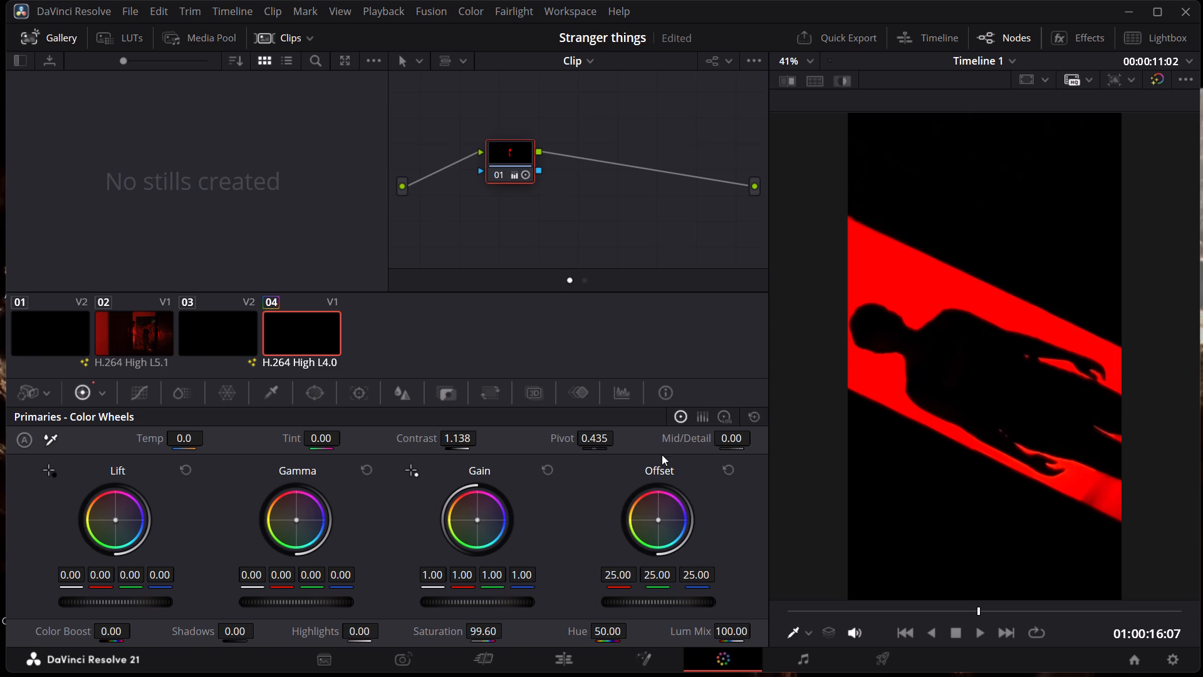
key(space)
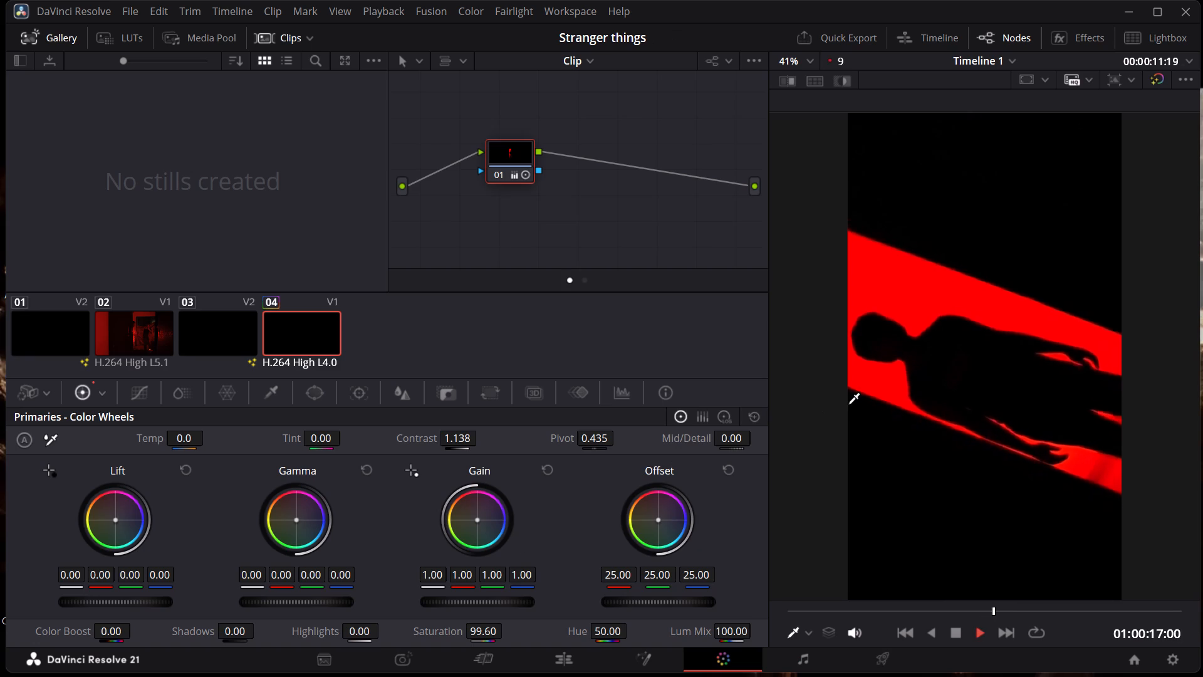
key(space)
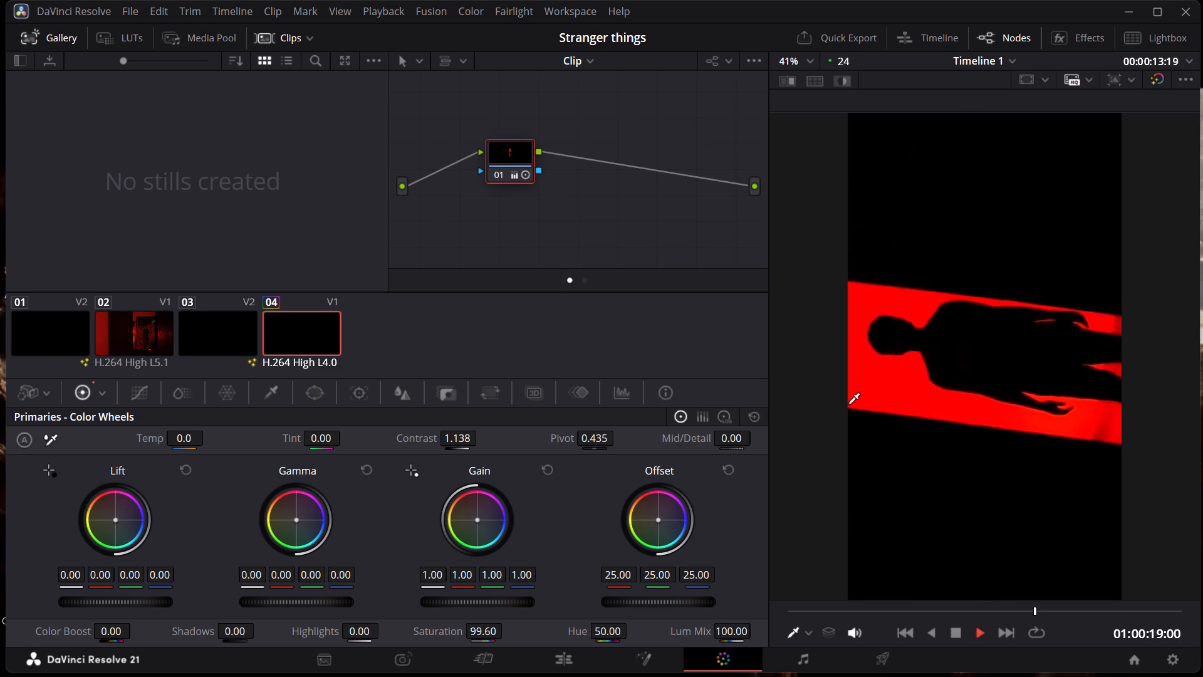
key(space)
key(space)
key(space)
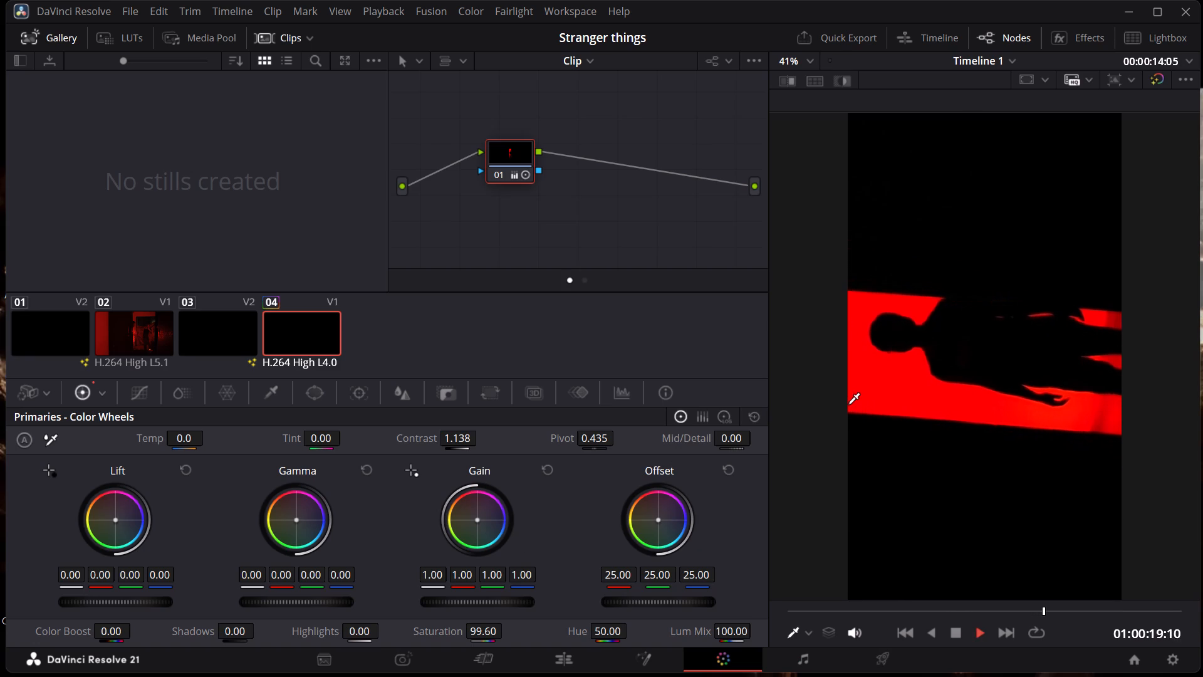
Play clip 04 through to about 01:00:25:10, pausing around 01:00:21:06 to check the look.
key(space)
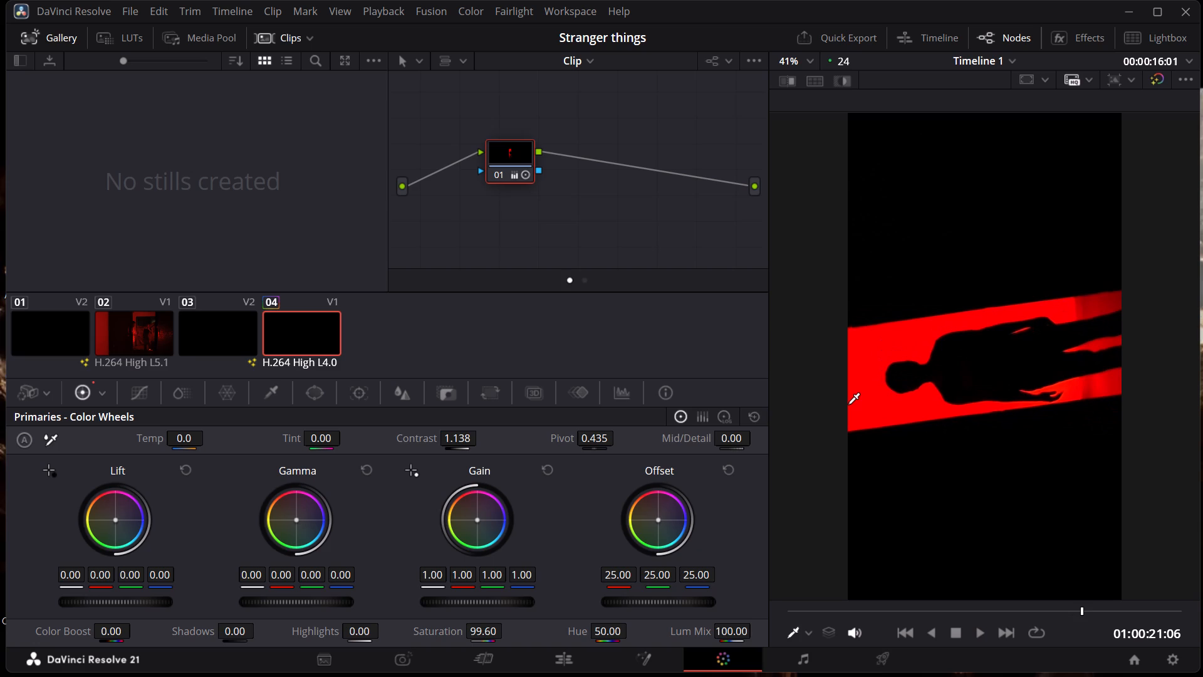
key(space)
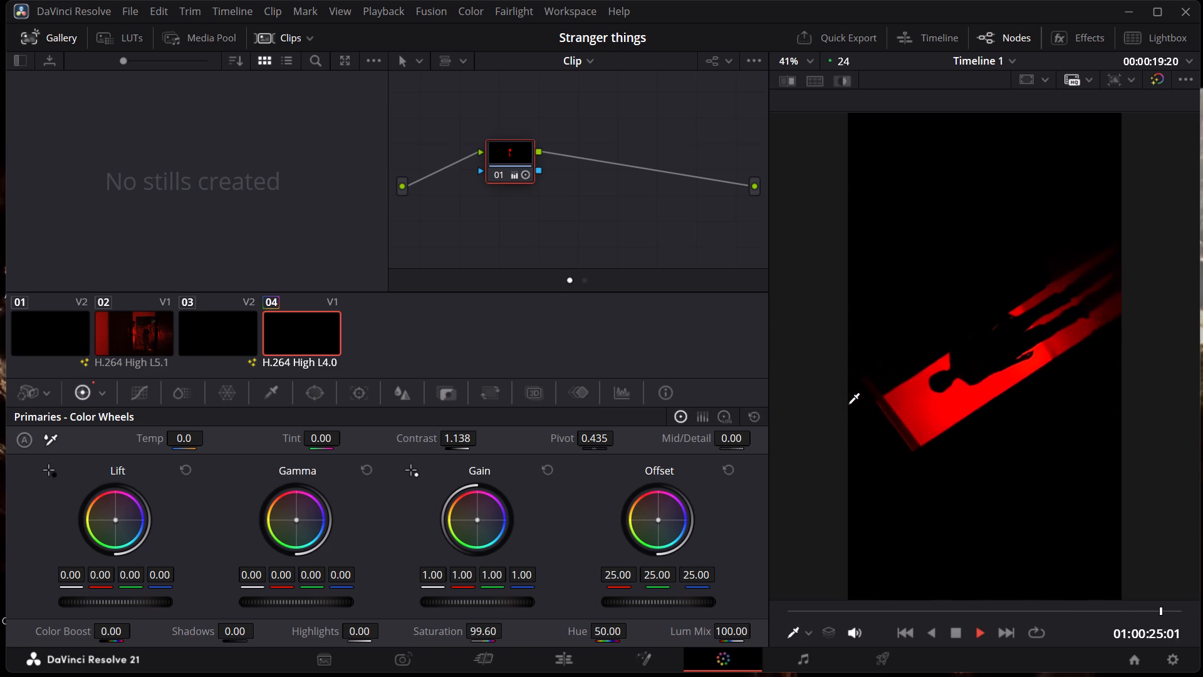
key(space)
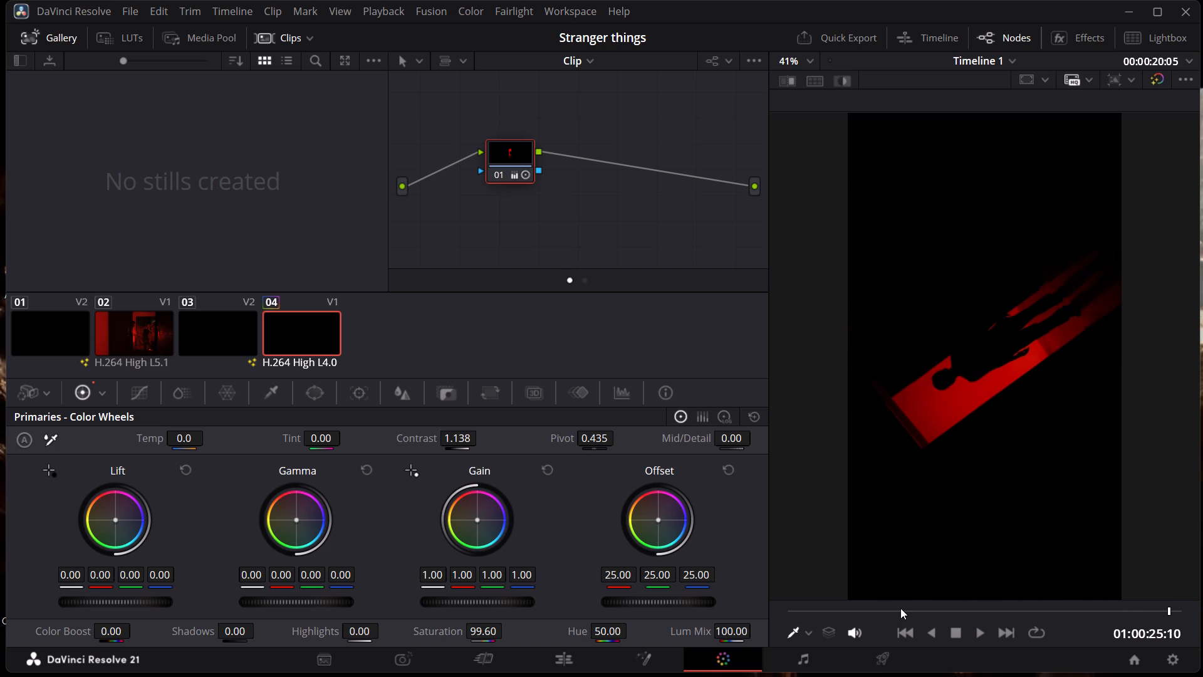
At frame 01:00:12:14 of clip 04, shift the Lift color balance slightly toward blue: green -0.01 and blue 0.06.
click(900, 608)
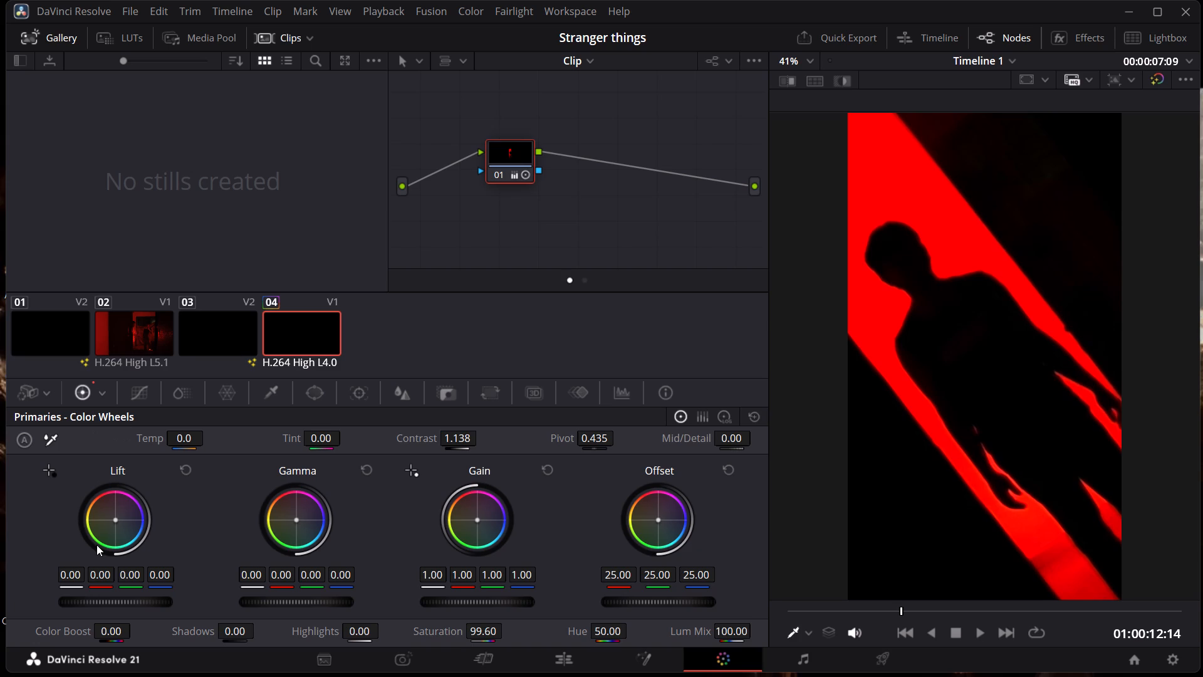
drag(109, 523, 617, 352)
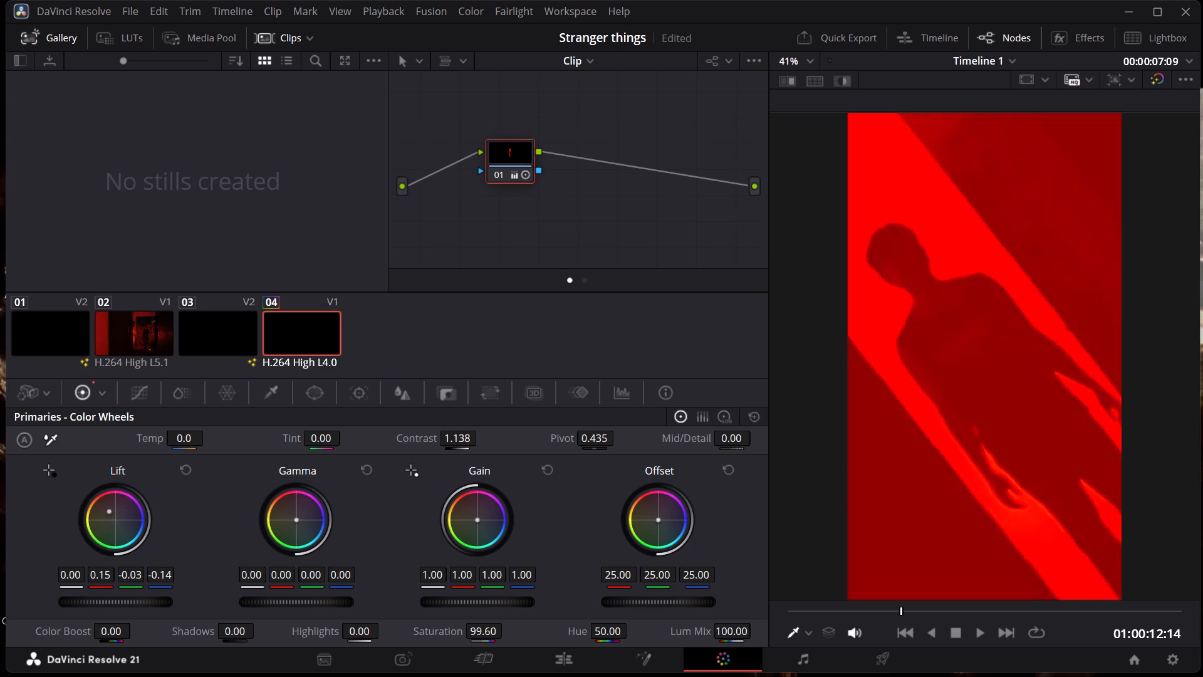
drag(617, 352, 745, 468)
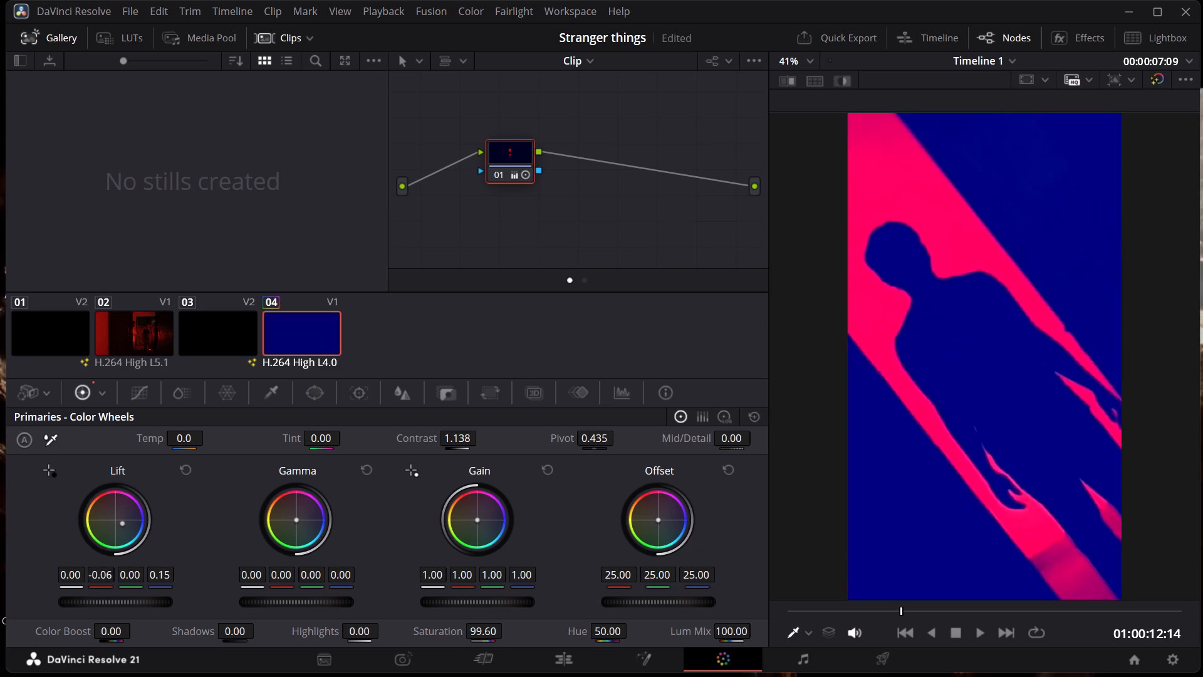
drag(745, 468, 704, 431)
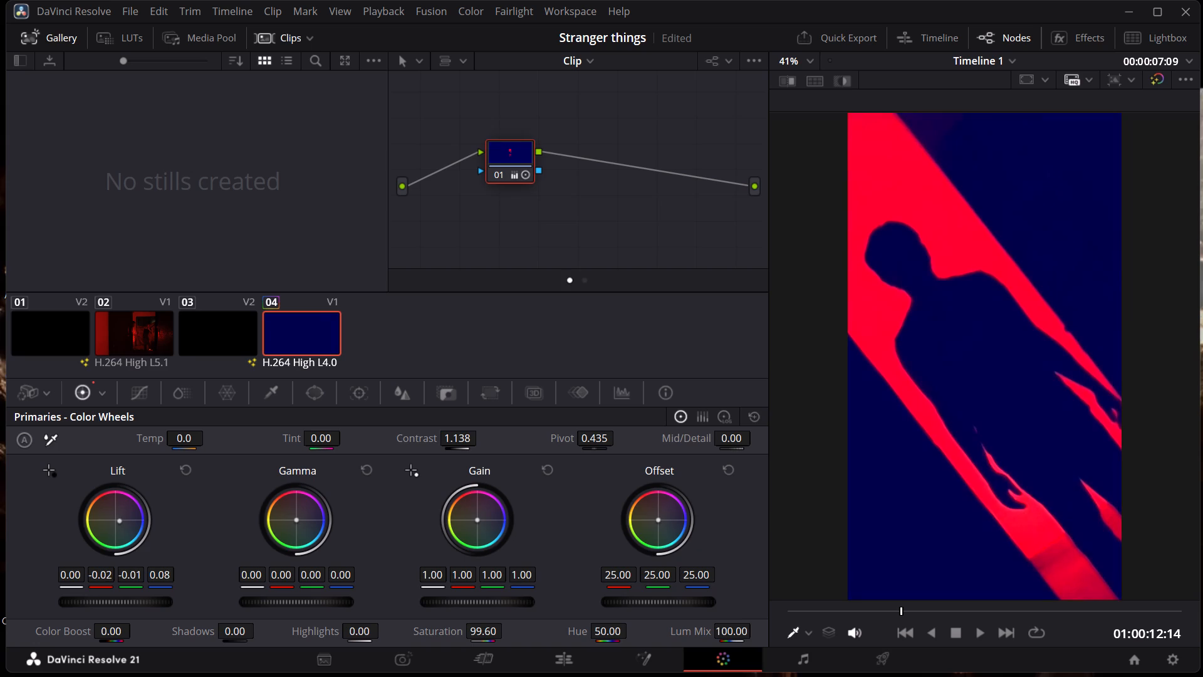
drag(704, 431, 697, 425)
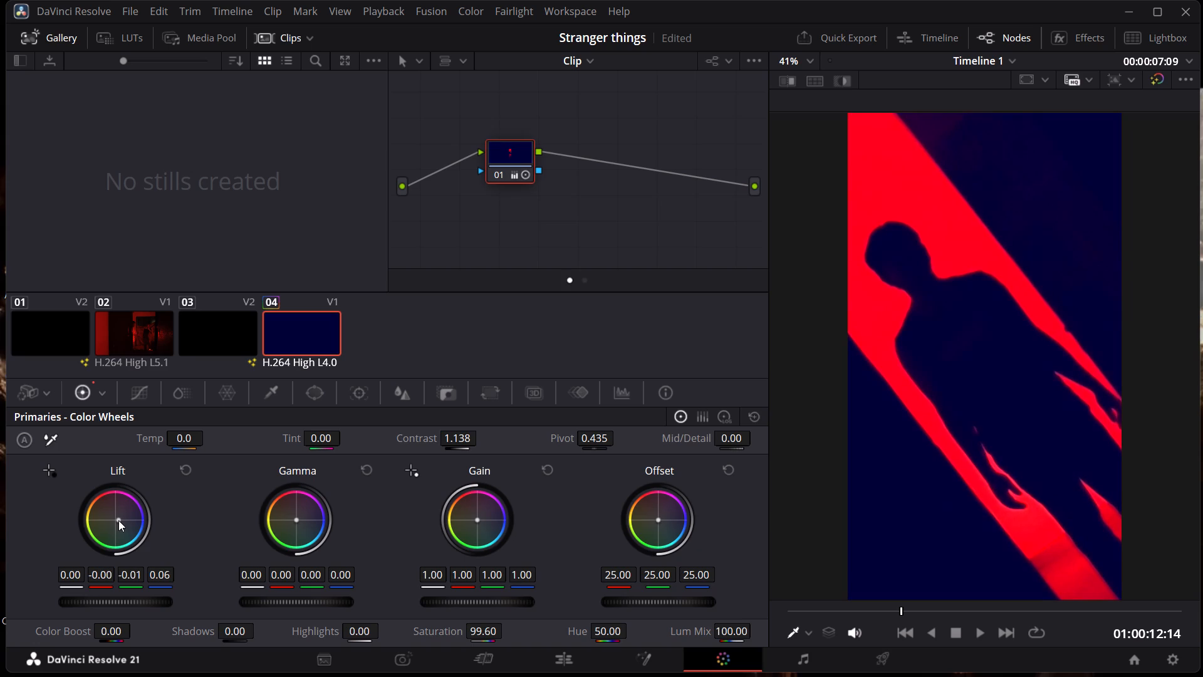
Play clip 04 on to frame 01:00:16:04 and shift Gamma toward orange-red: red 0.14, green -0.02, blue -0.15.
key(space)
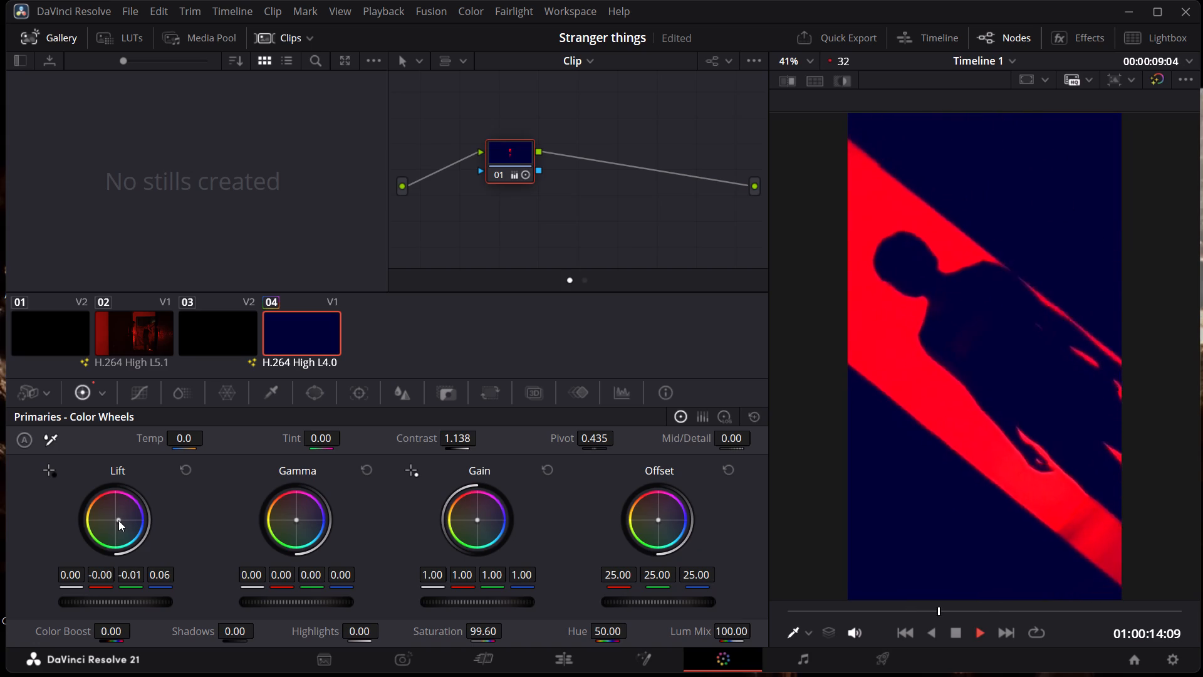
key(space)
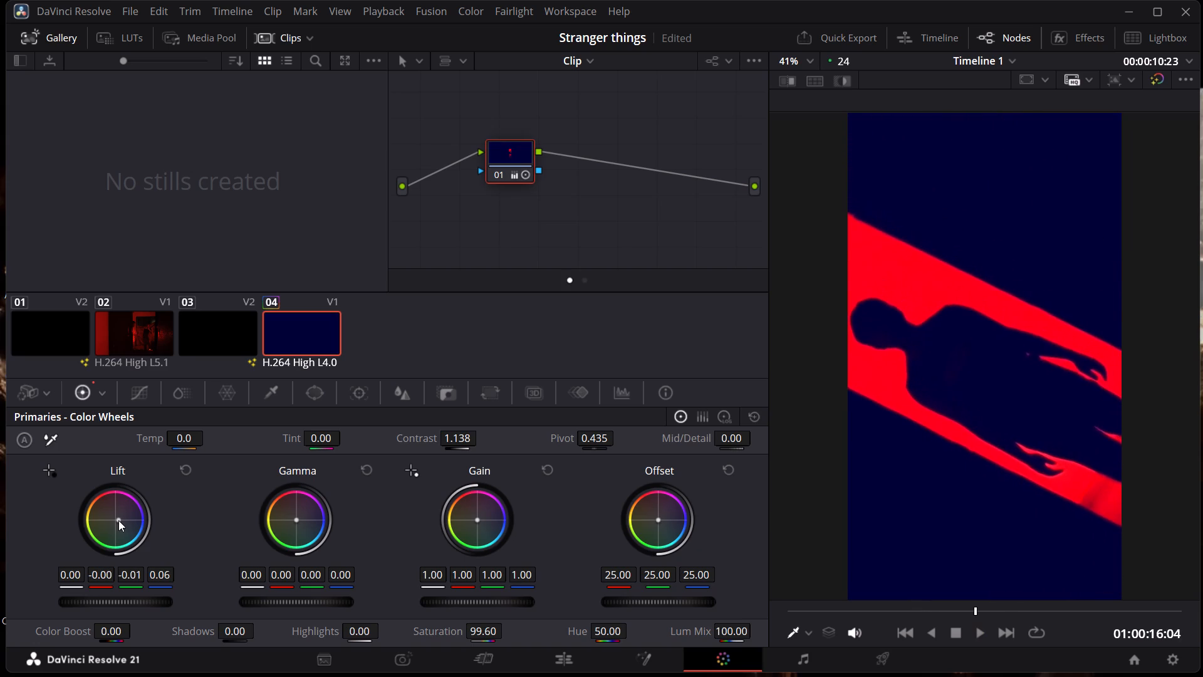
drag(294, 520, 285, 505)
drag(285, 505, 295, 405)
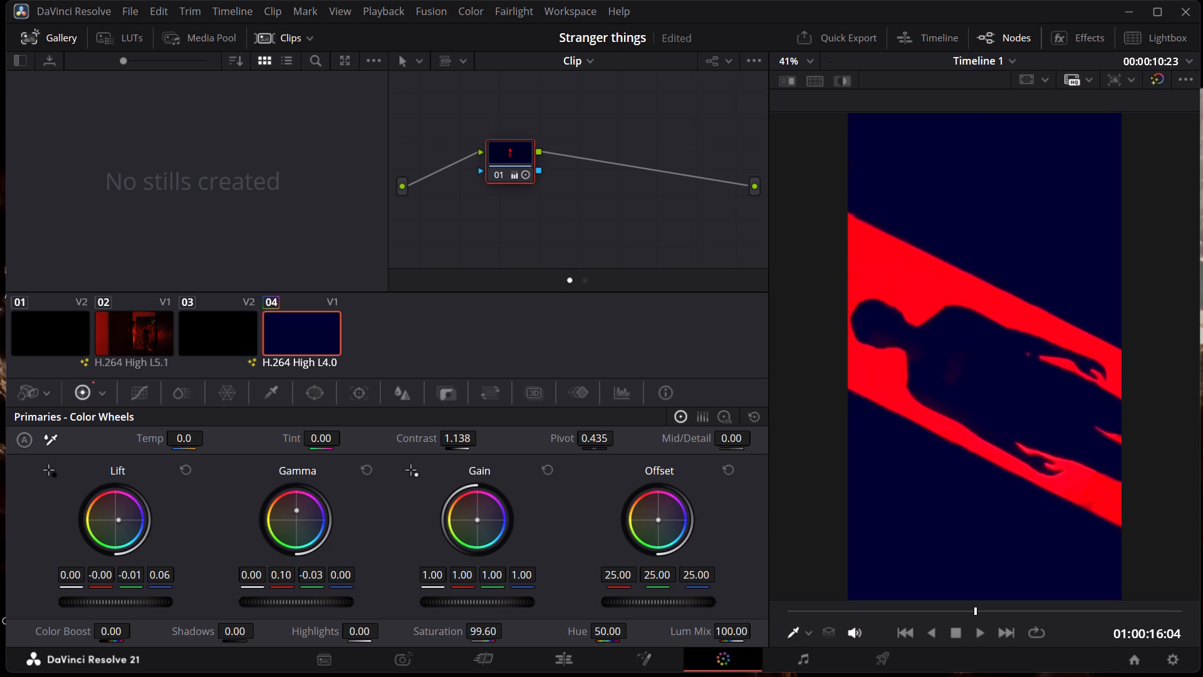
drag(295, 405, 187, 396)
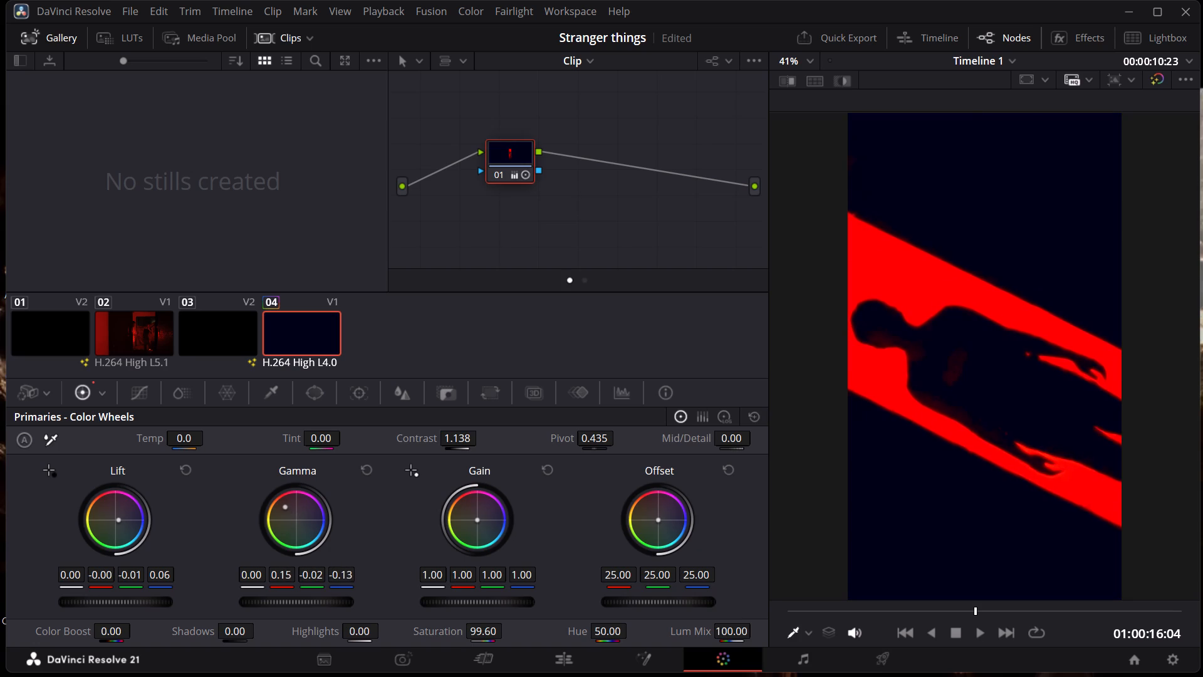
drag(187, 396, 161, 388)
drag(161, 388, 232, 449)
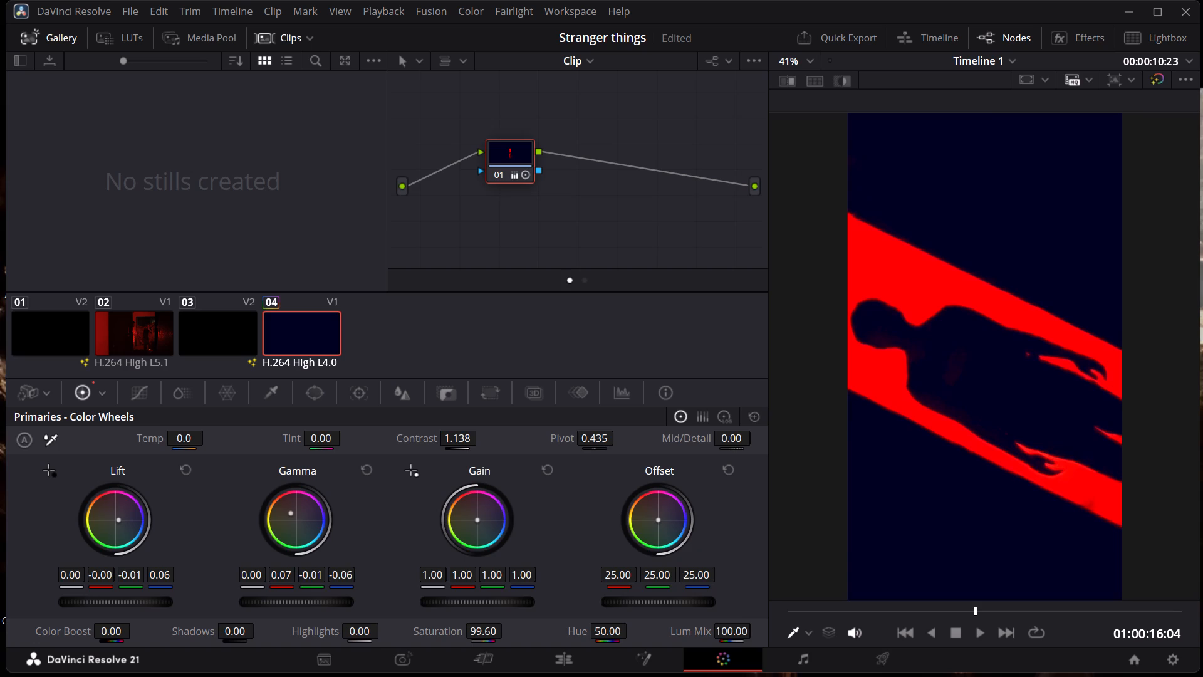
drag(232, 449, 228, 444)
drag(293, 513, 360, 473)
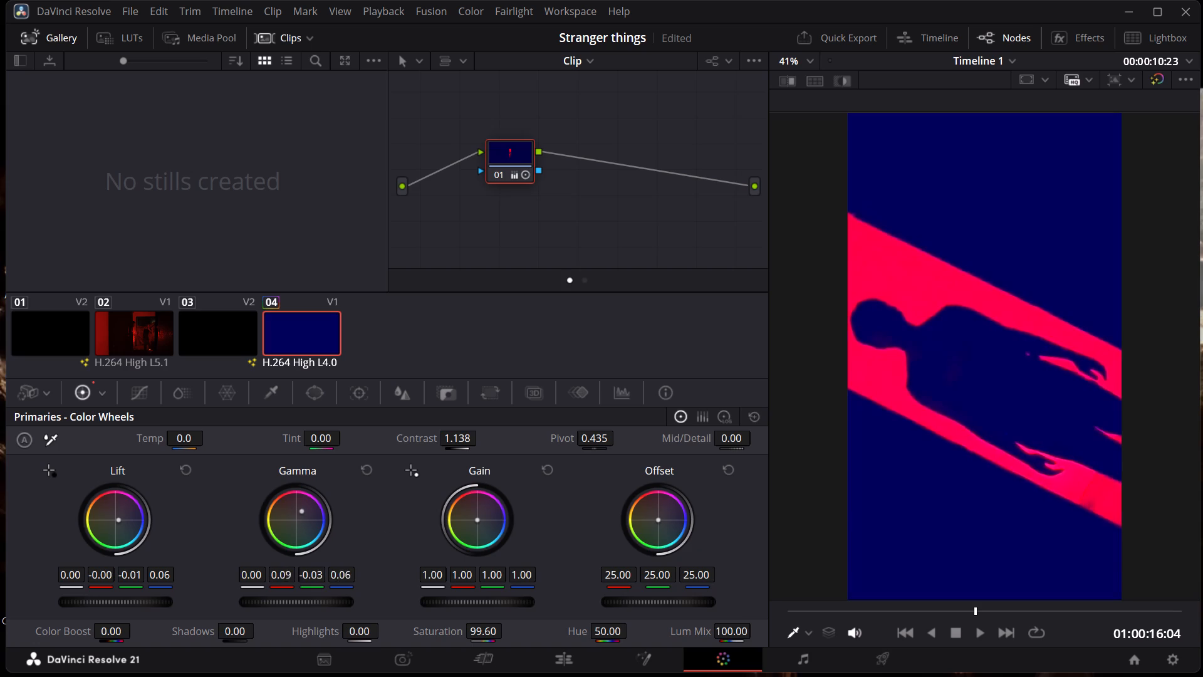
drag(360, 473, 227, 466)
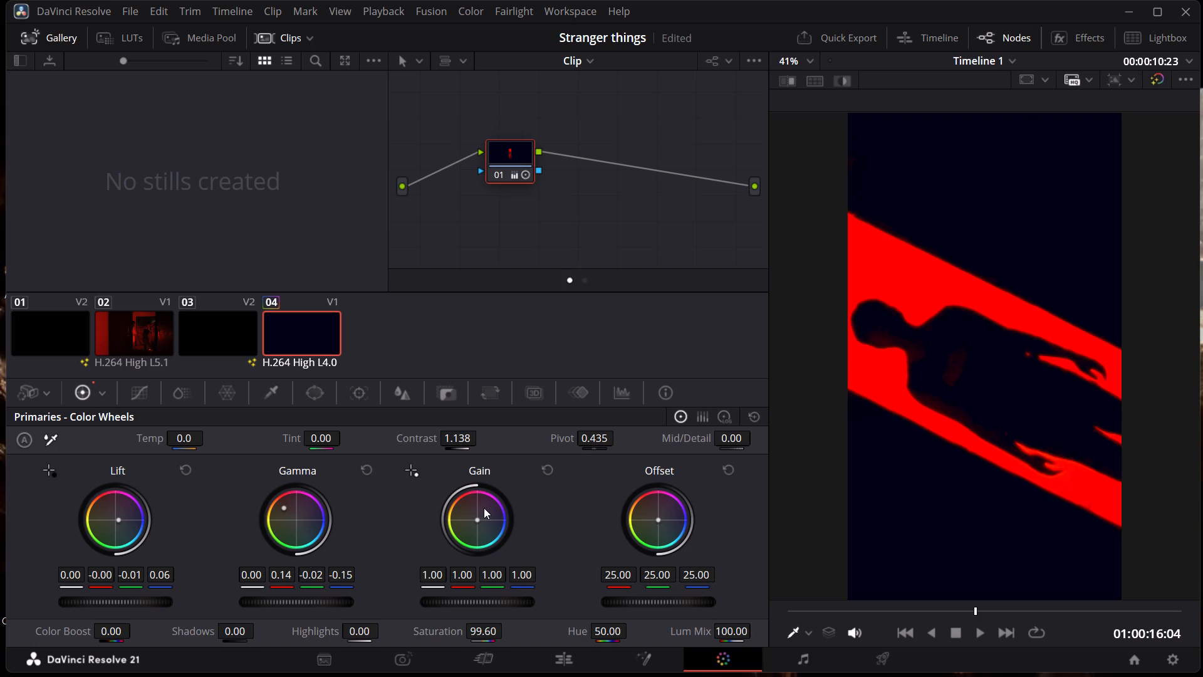
Shift clip 04's Gain color balance toward red: red 1.52, green 0.86, blue 0.85.
drag(479, 517, 583, 512)
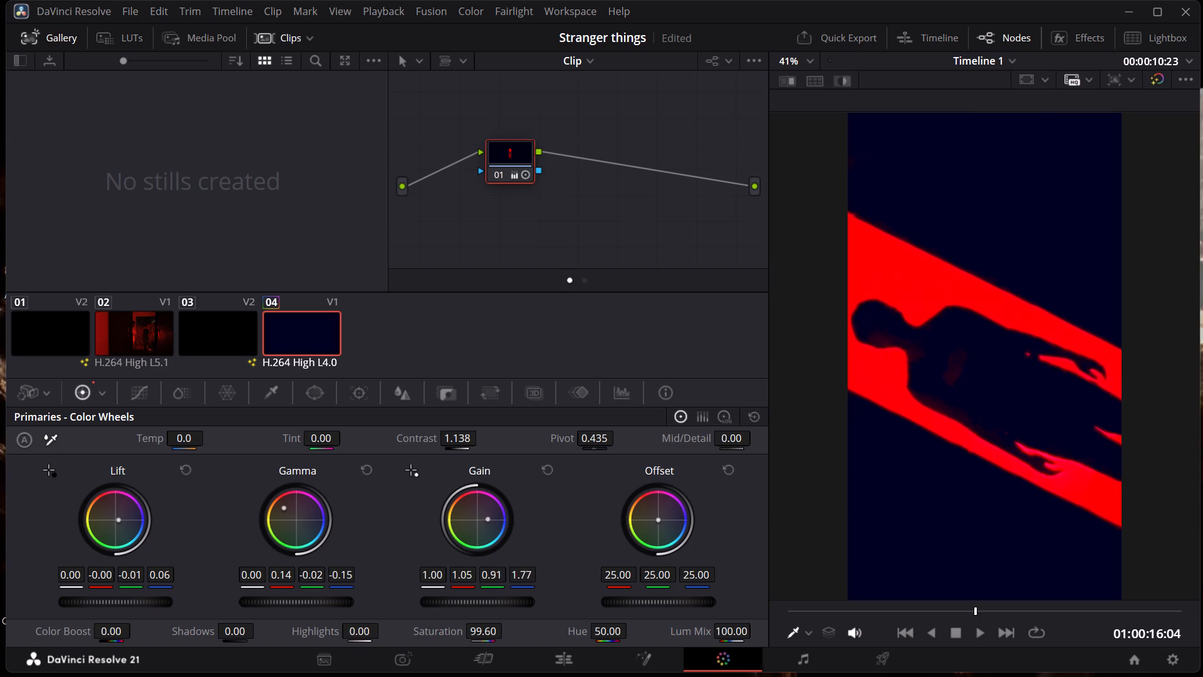
drag(583, 512, 461, 410)
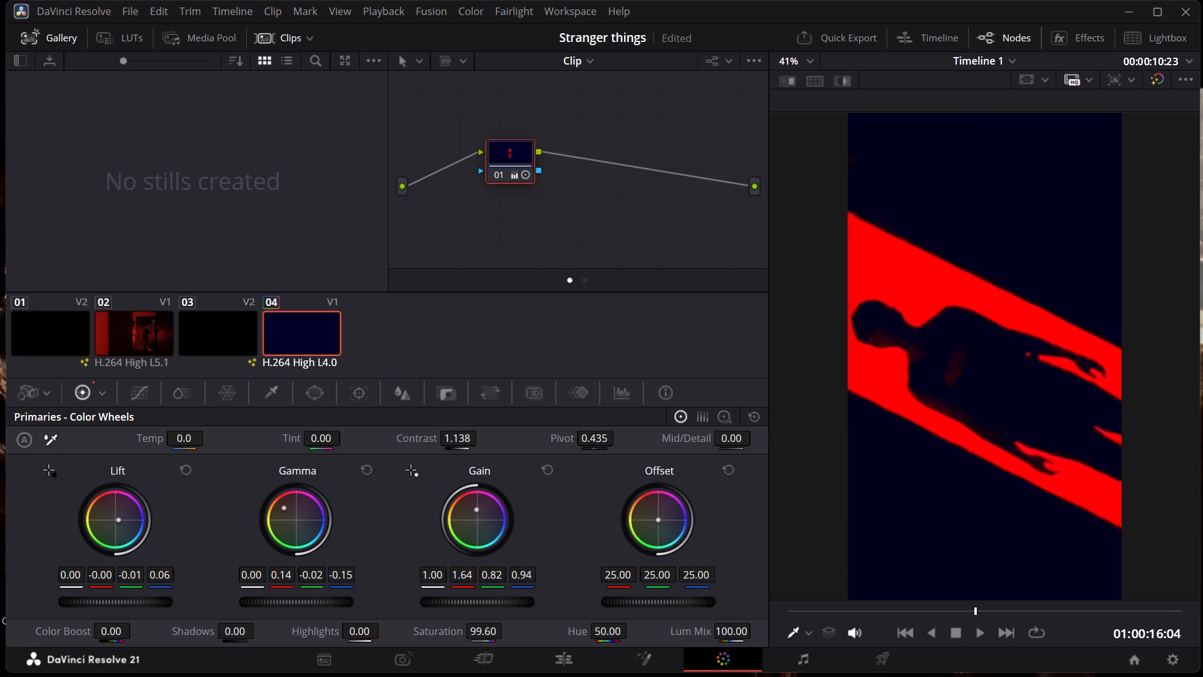
drag(461, 410, 457, 433)
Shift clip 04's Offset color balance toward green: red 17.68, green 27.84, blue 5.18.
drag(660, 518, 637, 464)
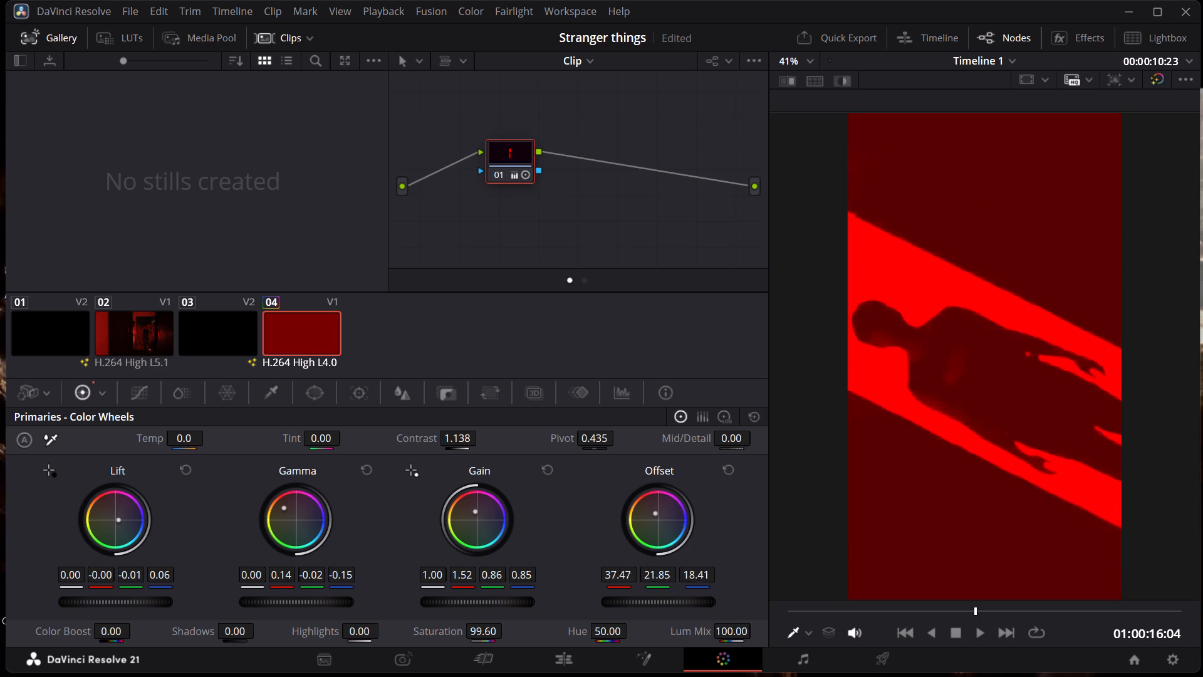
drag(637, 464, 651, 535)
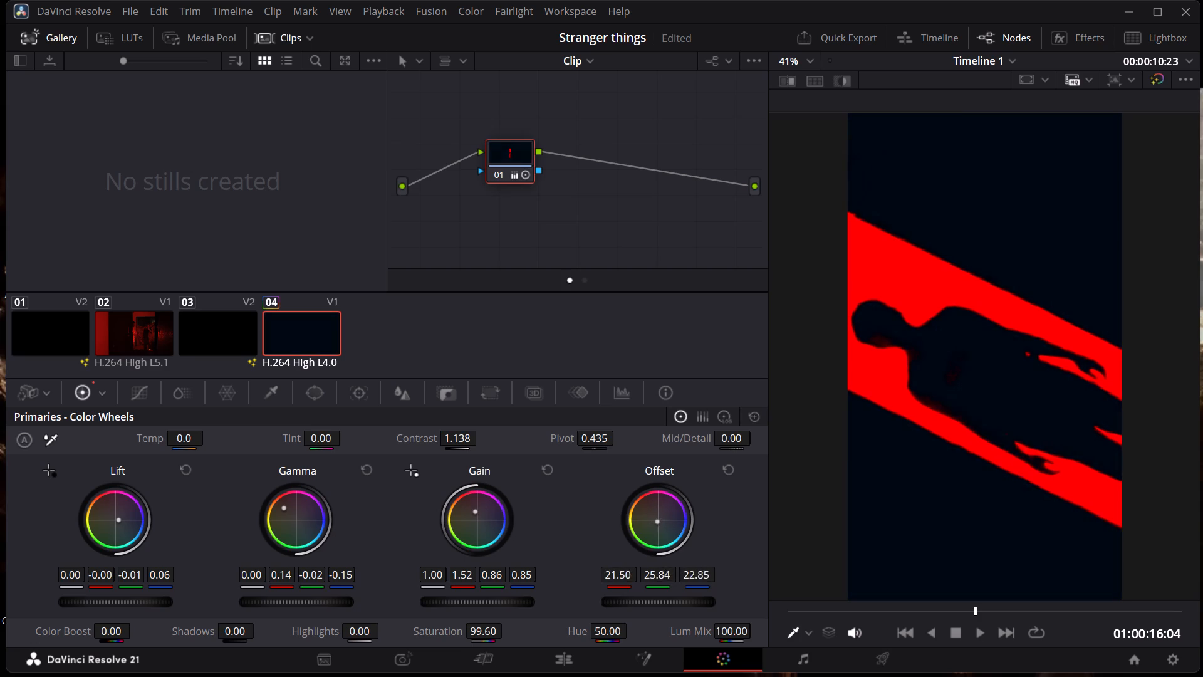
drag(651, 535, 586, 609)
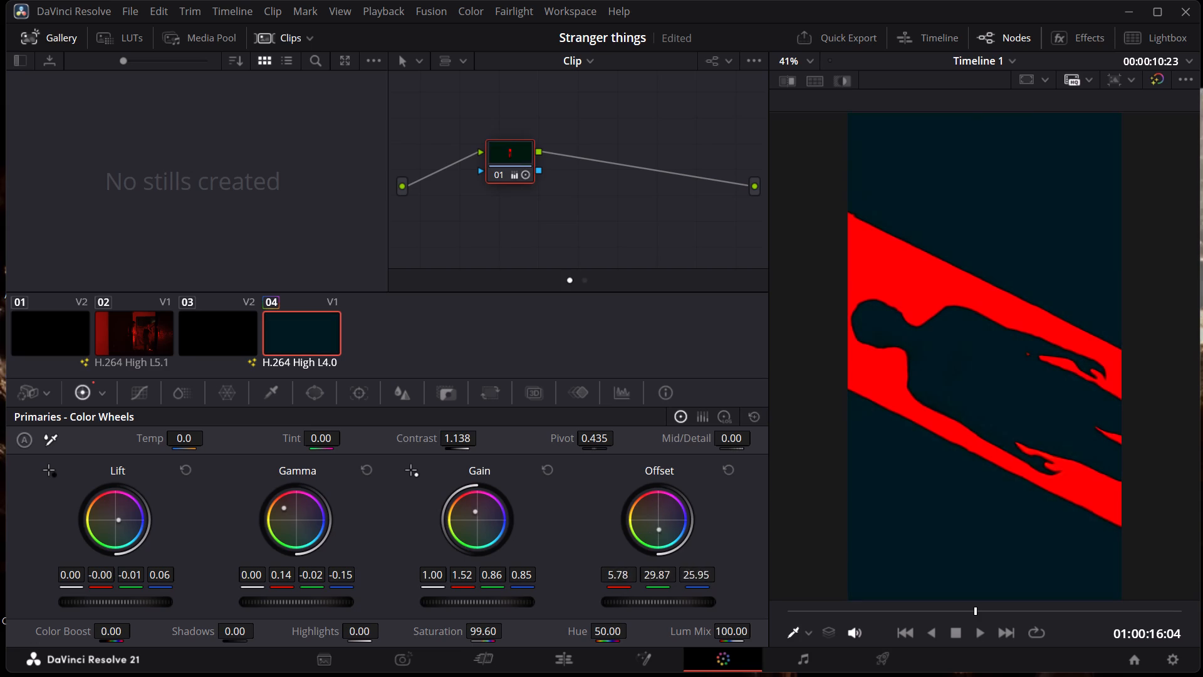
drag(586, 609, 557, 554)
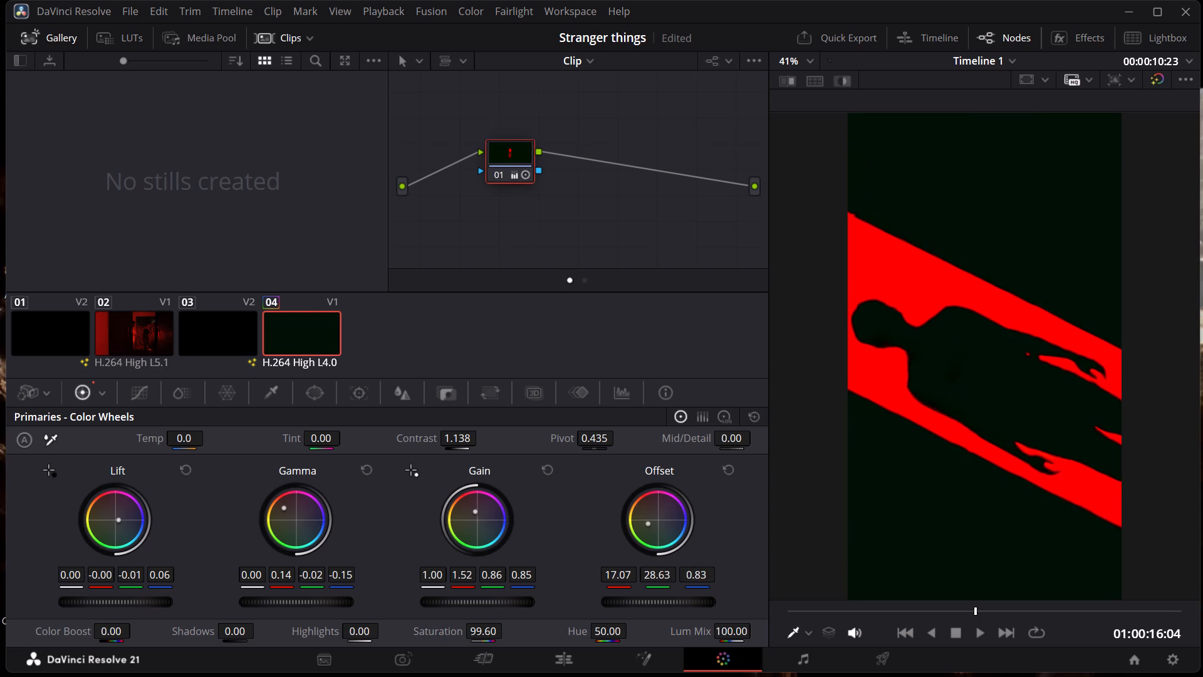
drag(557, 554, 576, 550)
Play the graded clip 04 full screen from its beginning, stop playback, and return to the grading view.
key(ctrl+f)
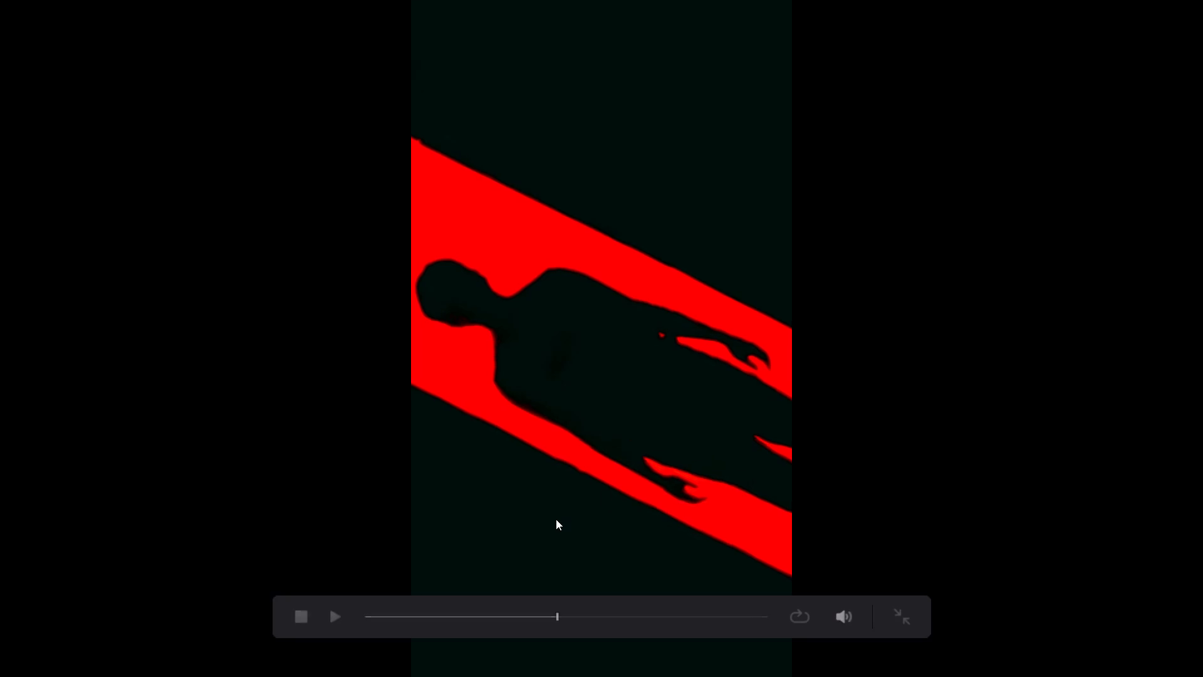
drag(373, 627, 374, 611)
drag(374, 611, 349, 613)
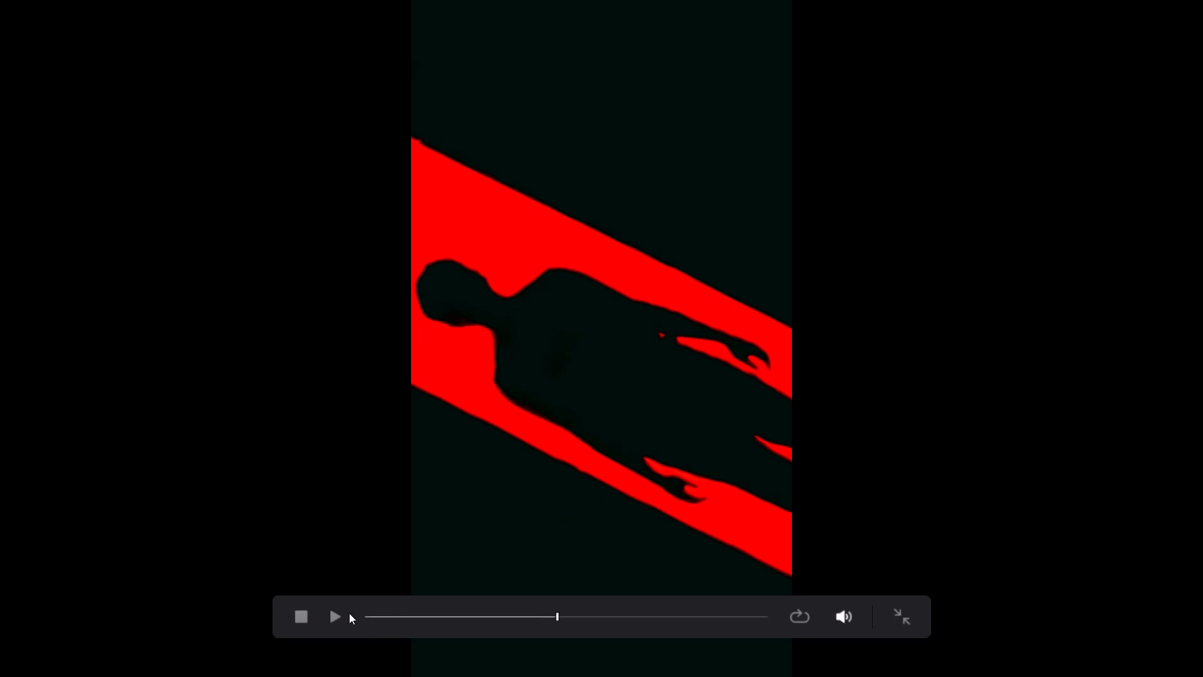
drag(349, 613, 333, 611)
click(364, 618)
click(367, 618)
key(space)
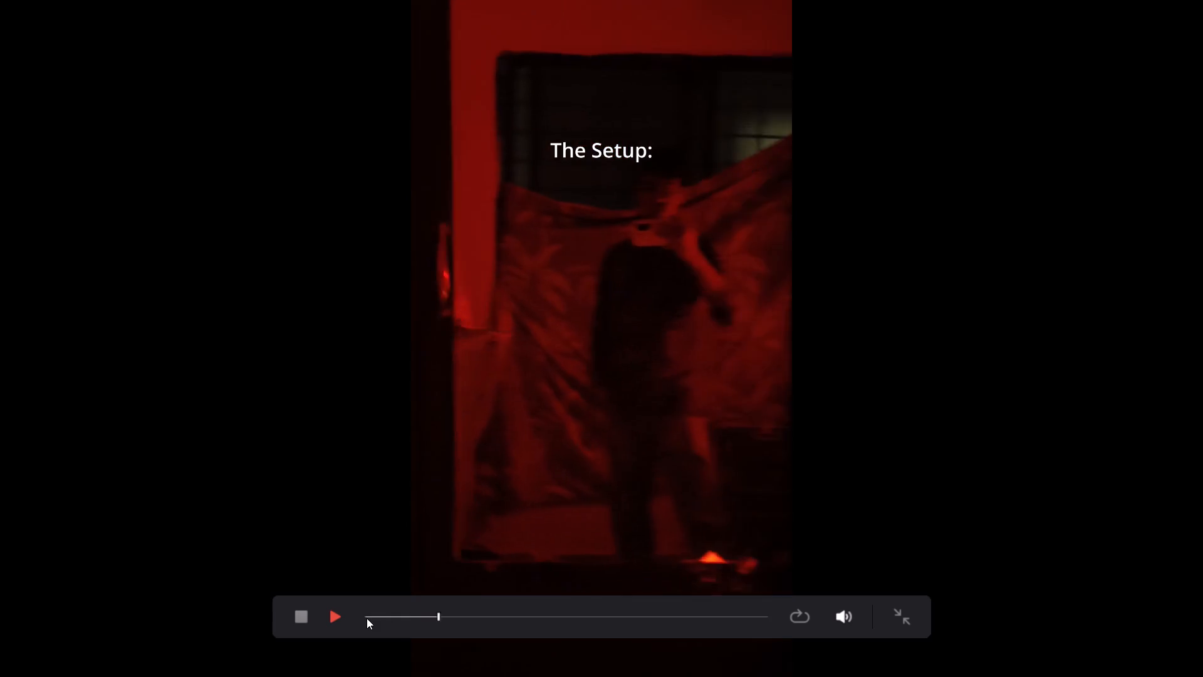
key(space)
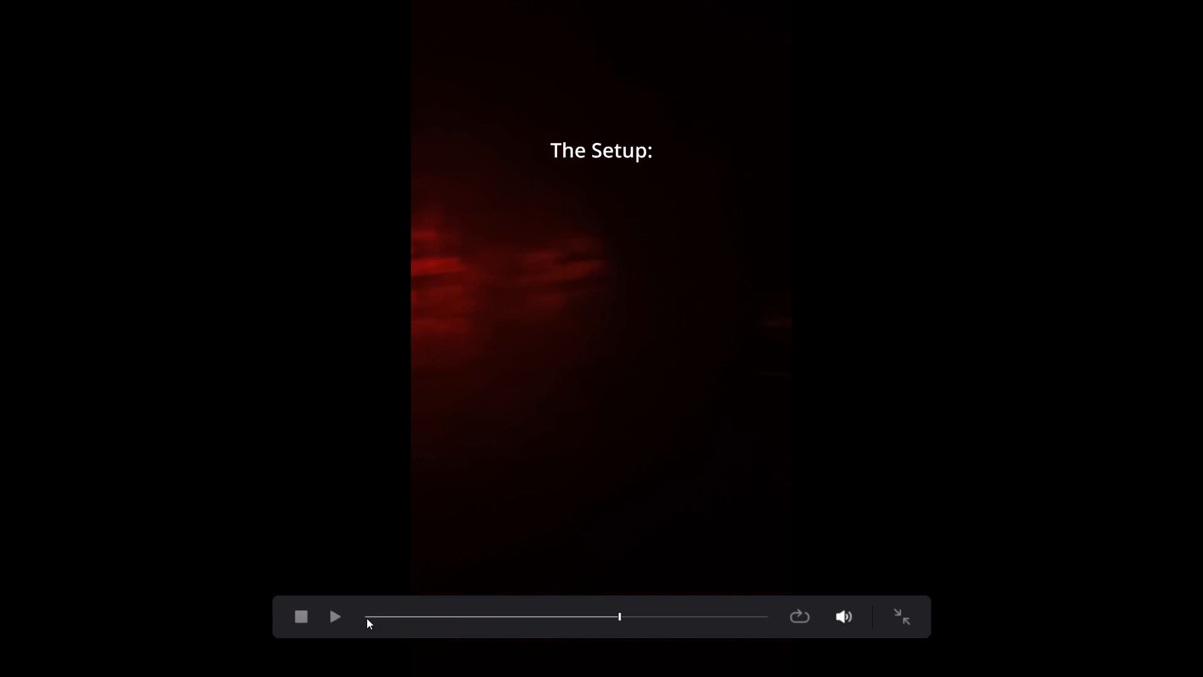
key(ctrl+f)
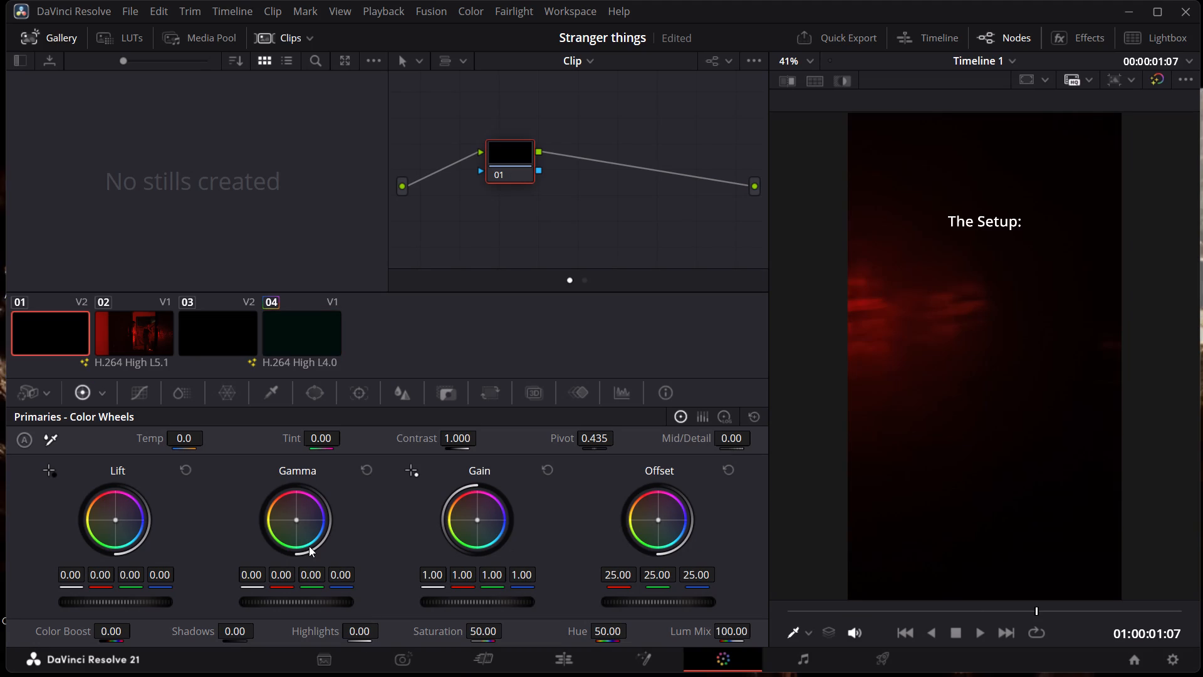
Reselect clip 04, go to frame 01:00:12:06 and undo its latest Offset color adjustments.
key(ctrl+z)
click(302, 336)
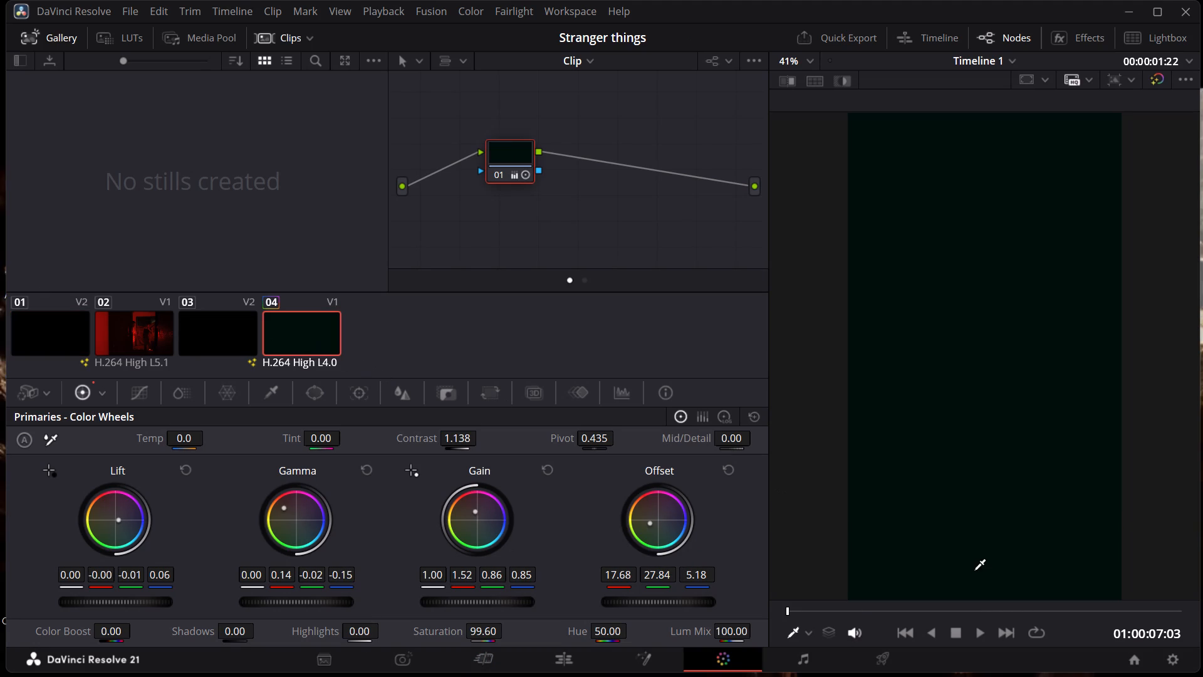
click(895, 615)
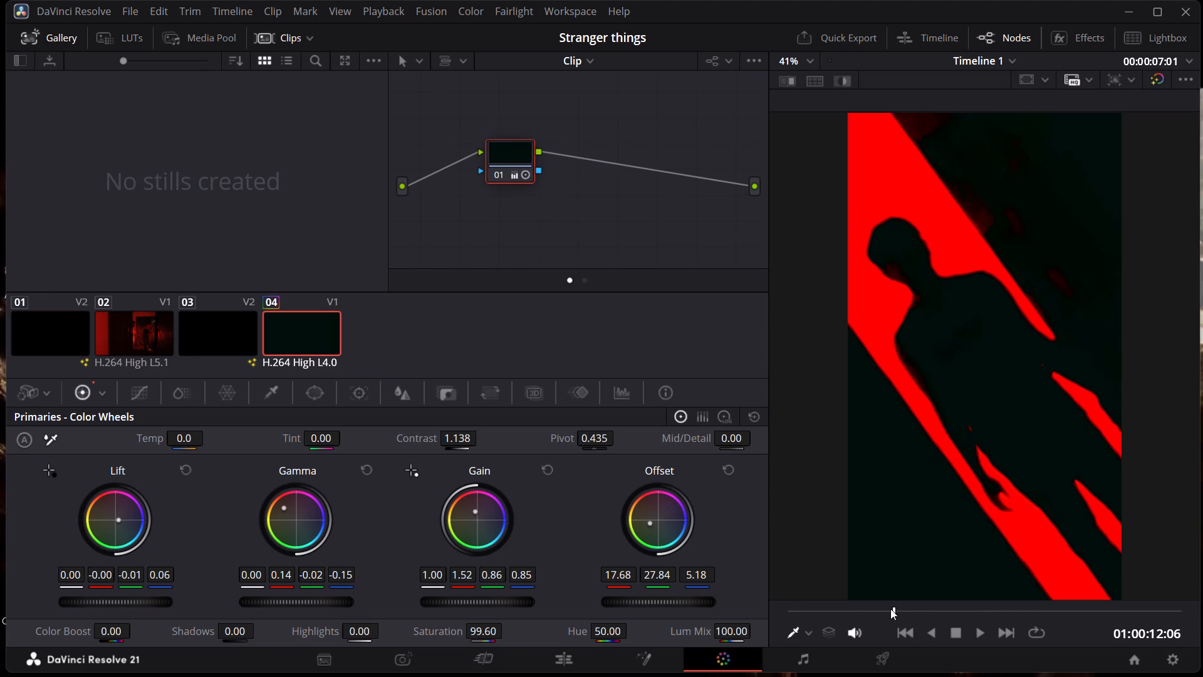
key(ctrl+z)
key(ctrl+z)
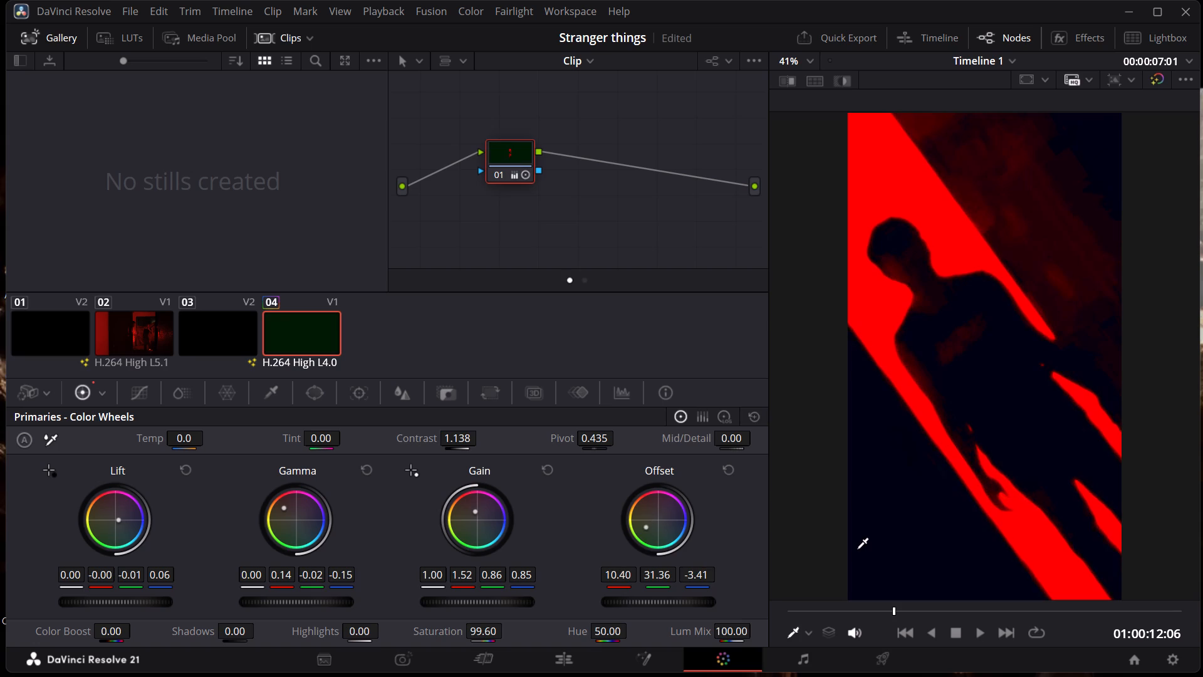
Undo all of clip 04's color wheel, contrast and saturation adjustments back to its ungraded state.
key(ctrl+z)
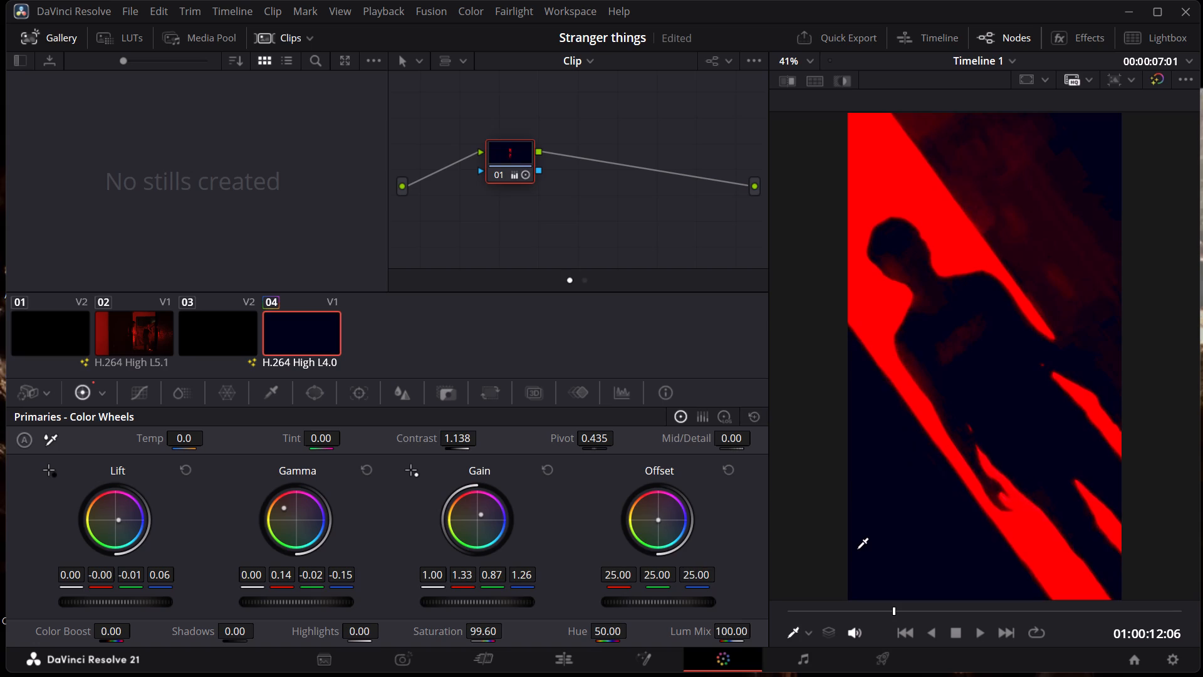
key(ctrl+z)
key(ctrl+z)
key(ctrl+z)
key(ctrl+z)
key(ctrl+z)
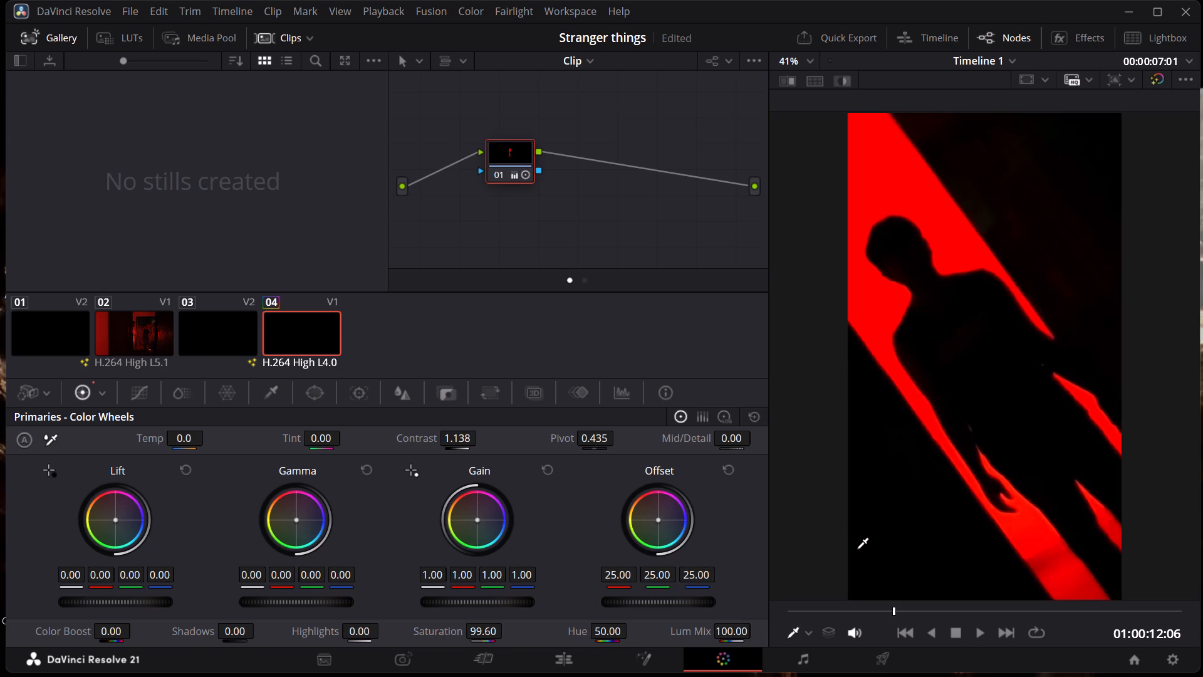
key(ctrl+z)
key(ctrl+z)
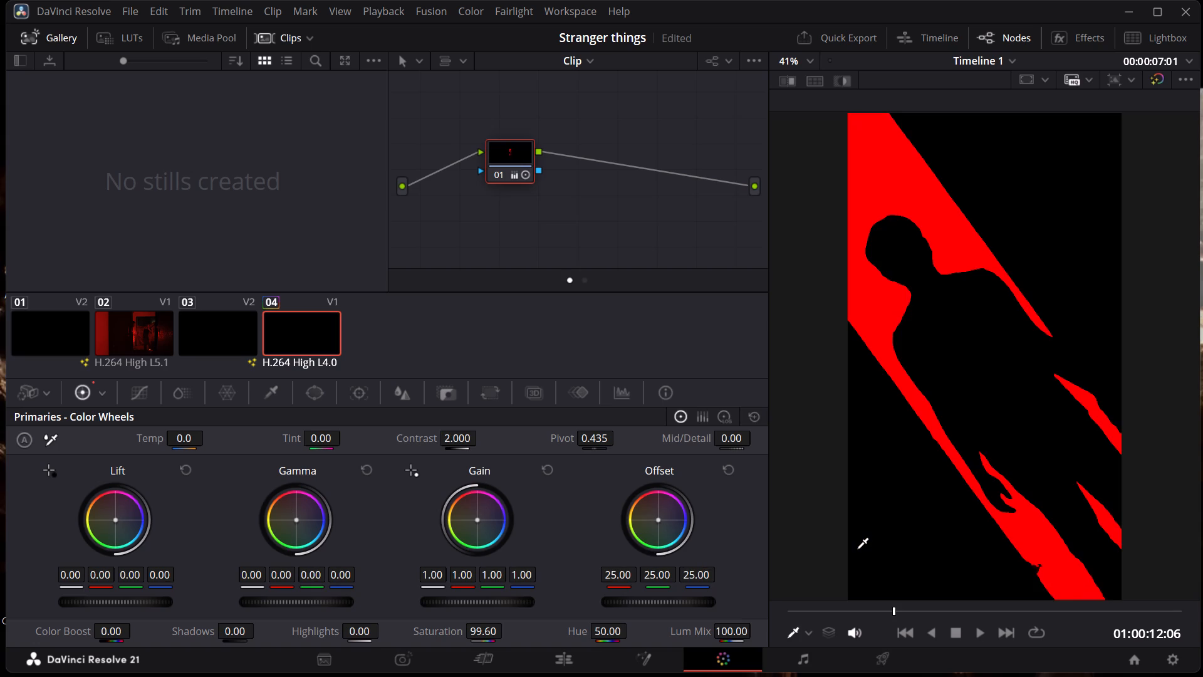
key(ctrl+z)
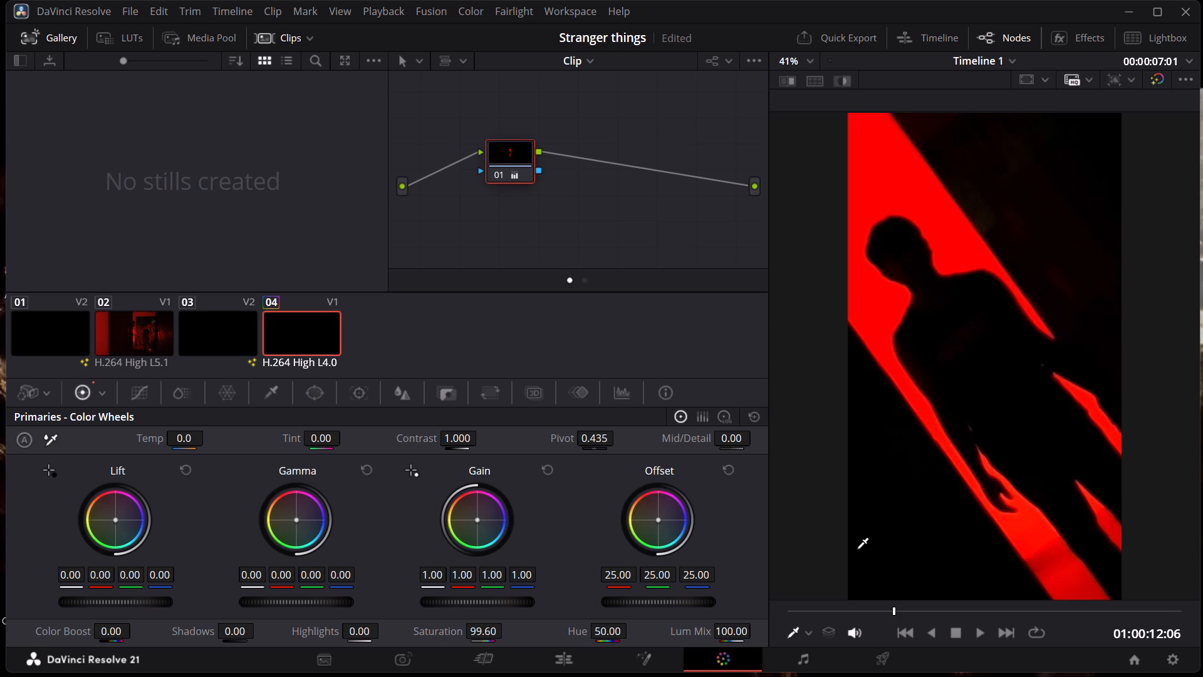
key(ctrl+z)
key(ctrl+z)
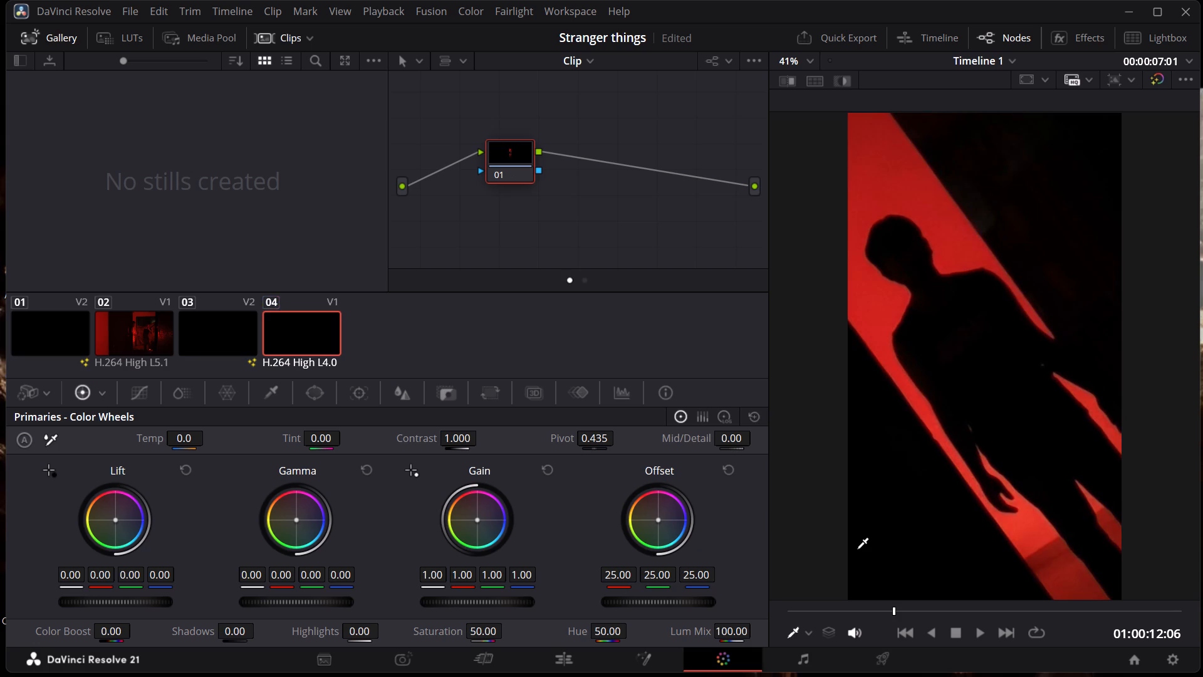
key(ctrl+z)
key(ctrl+z)
key(ctrl+z)
key(ctrl+z)
key(ctrl+z)
key(ctrl+z)
key(ctrl+z)
key(ctrl+z)
key(ctrl+z)
key(ctrl+z)
key(ctrl+z)
key(ctrl+z)
key(ctrl+z)
key(ctrl+z)
key(ctrl+z)
key(ctrl+z)
key(ctrl+z)
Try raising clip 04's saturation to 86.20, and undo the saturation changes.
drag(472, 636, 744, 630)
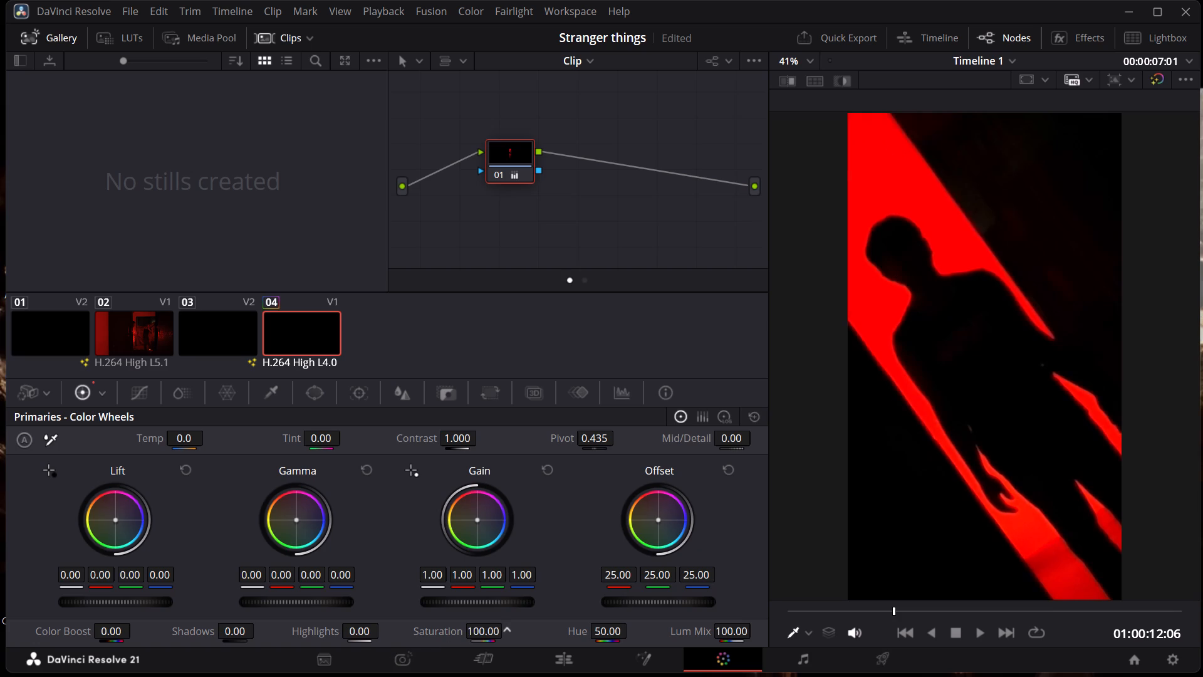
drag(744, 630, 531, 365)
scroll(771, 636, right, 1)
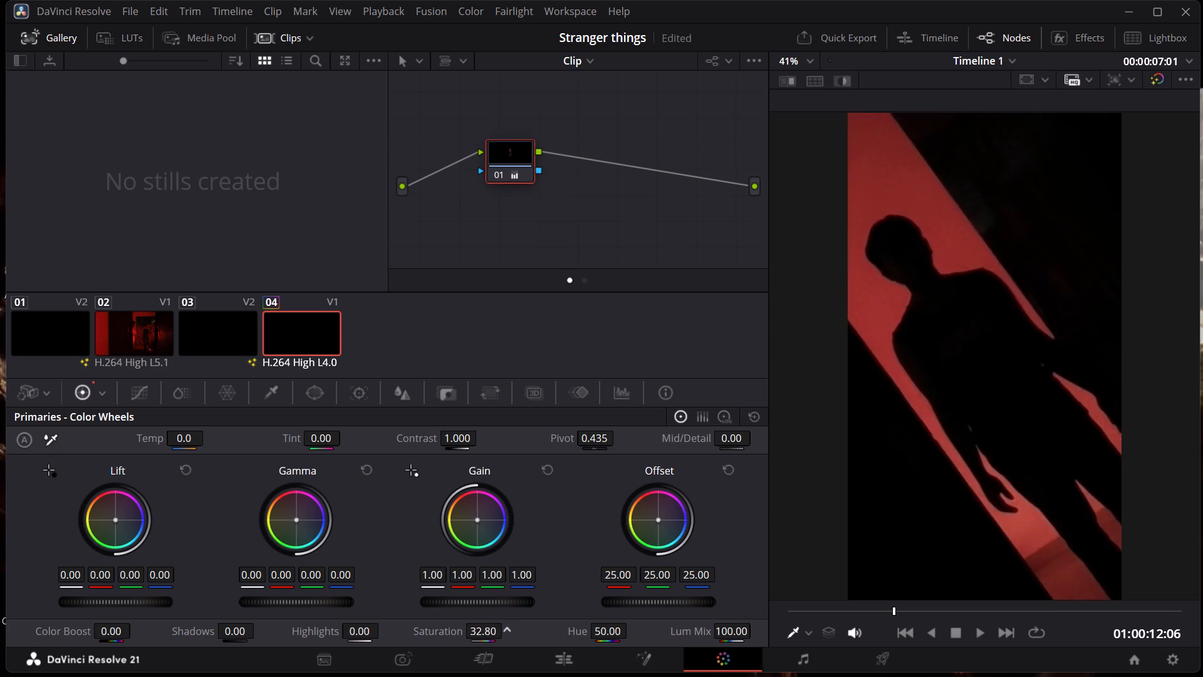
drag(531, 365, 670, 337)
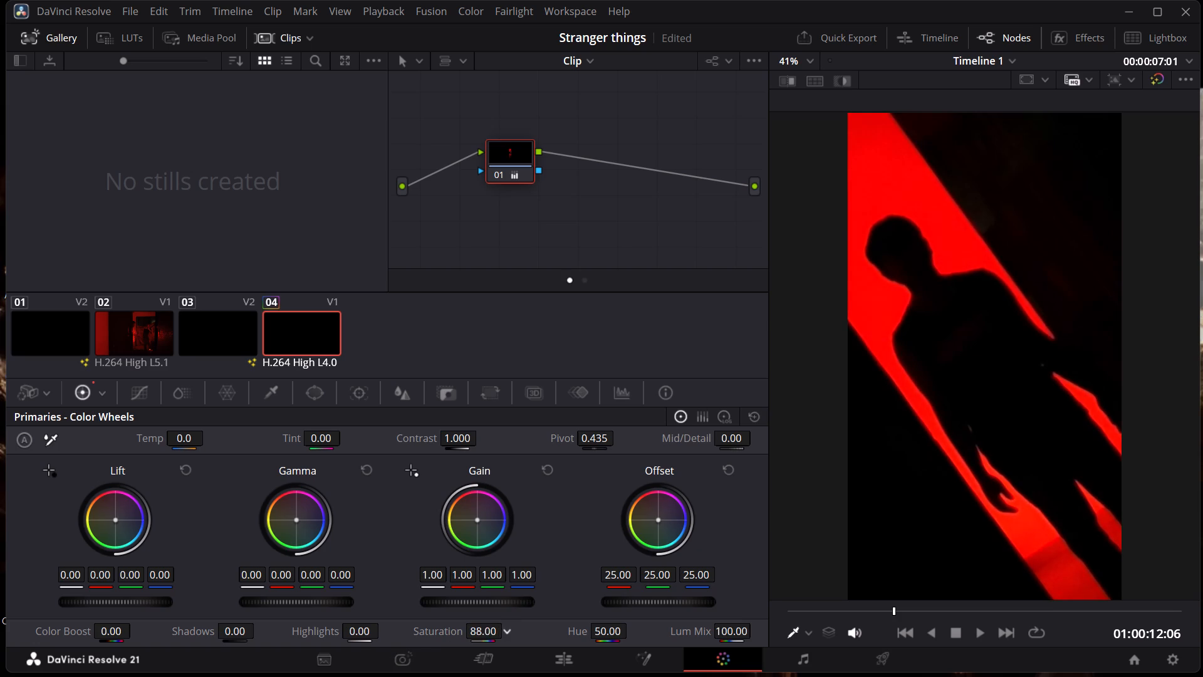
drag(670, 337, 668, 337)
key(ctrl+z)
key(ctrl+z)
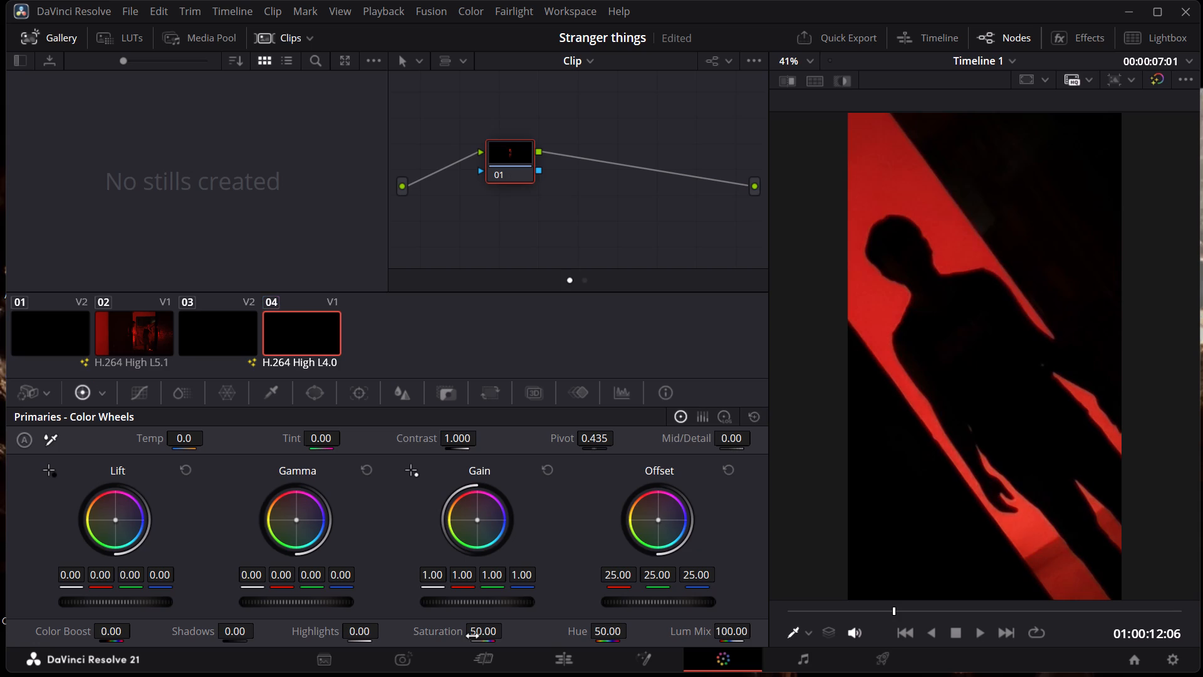
Raise clip 04's saturation to 88.80.
drag(472, 636, 609, 651)
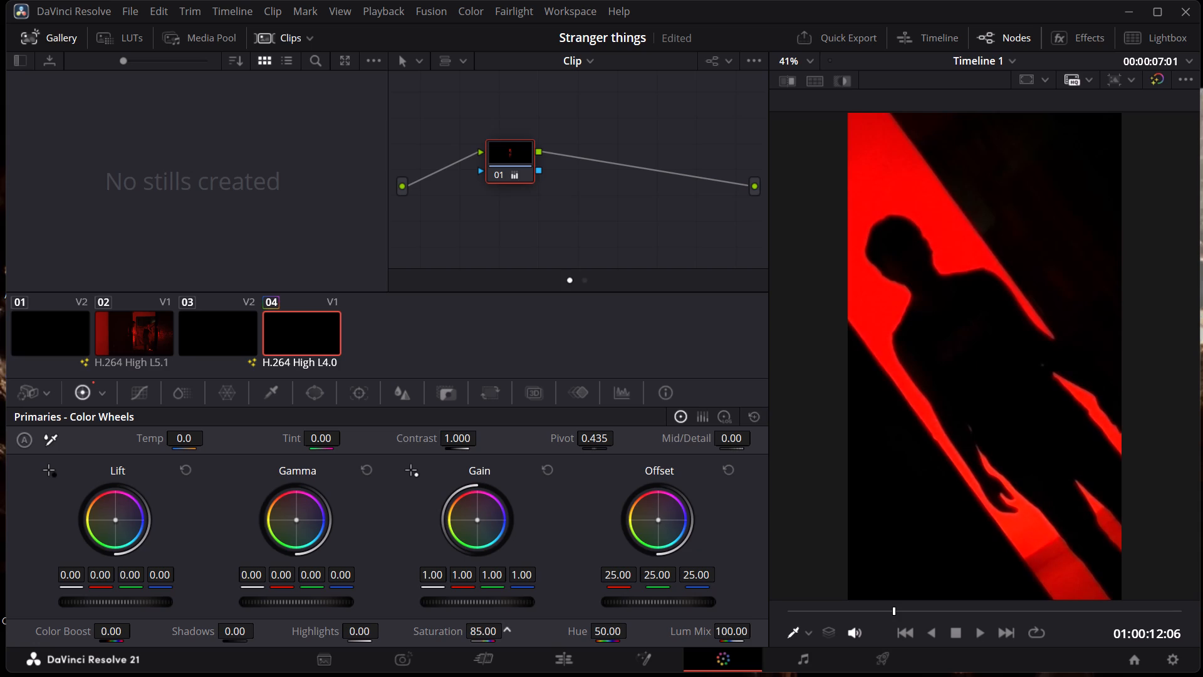
drag(609, 651, 460, 639)
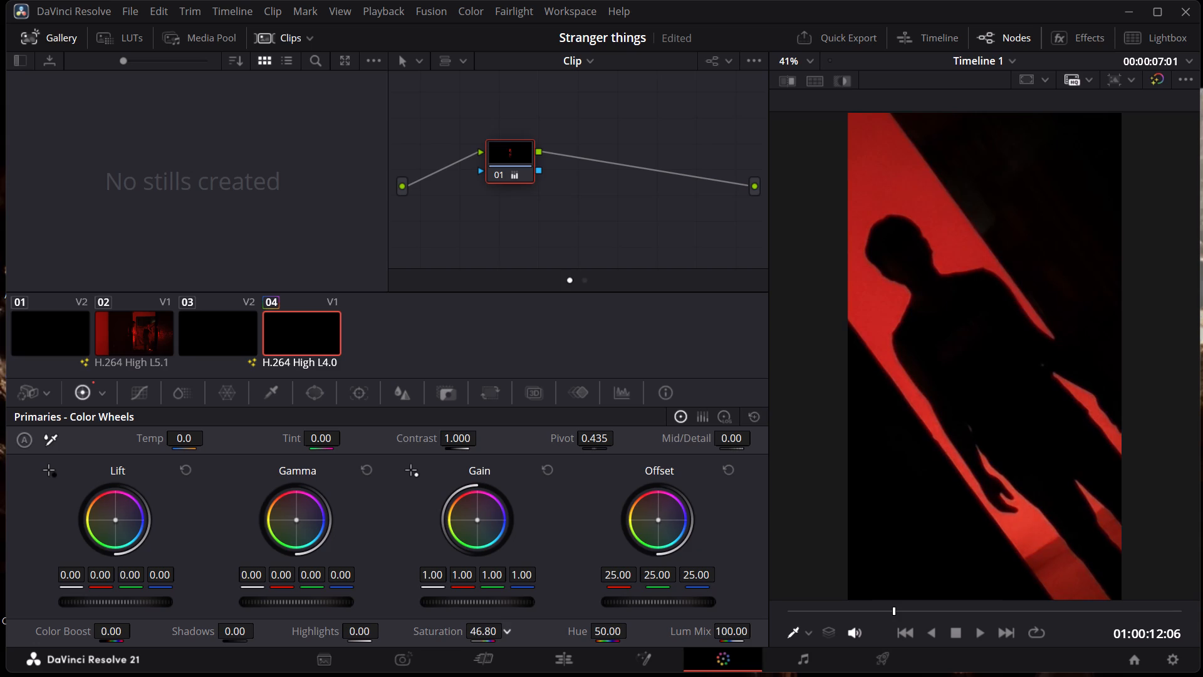
drag(460, 639, 513, 644)
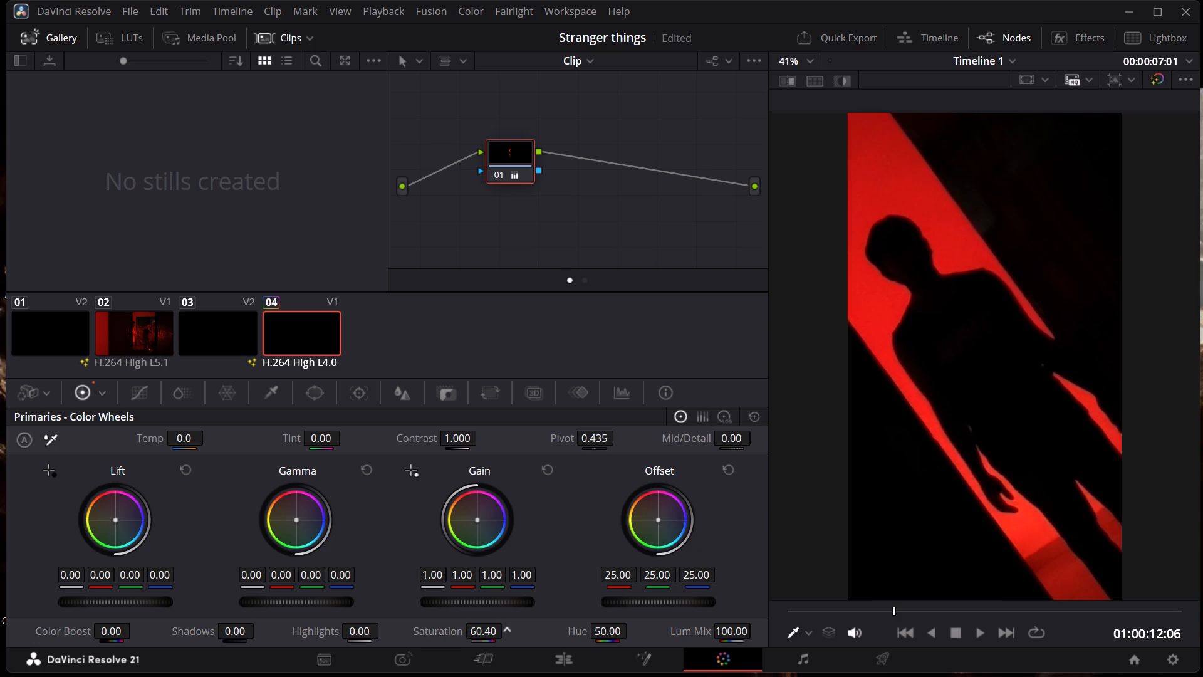
drag(513, 644, 560, 646)
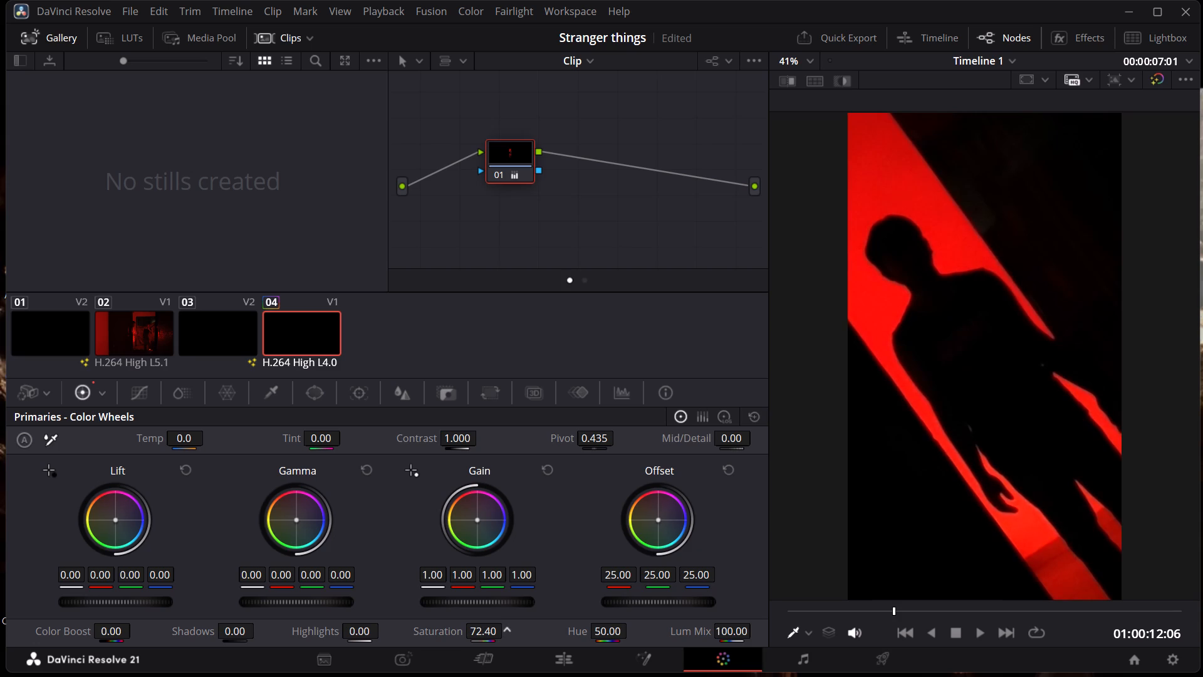
drag(560, 646, 631, 636)
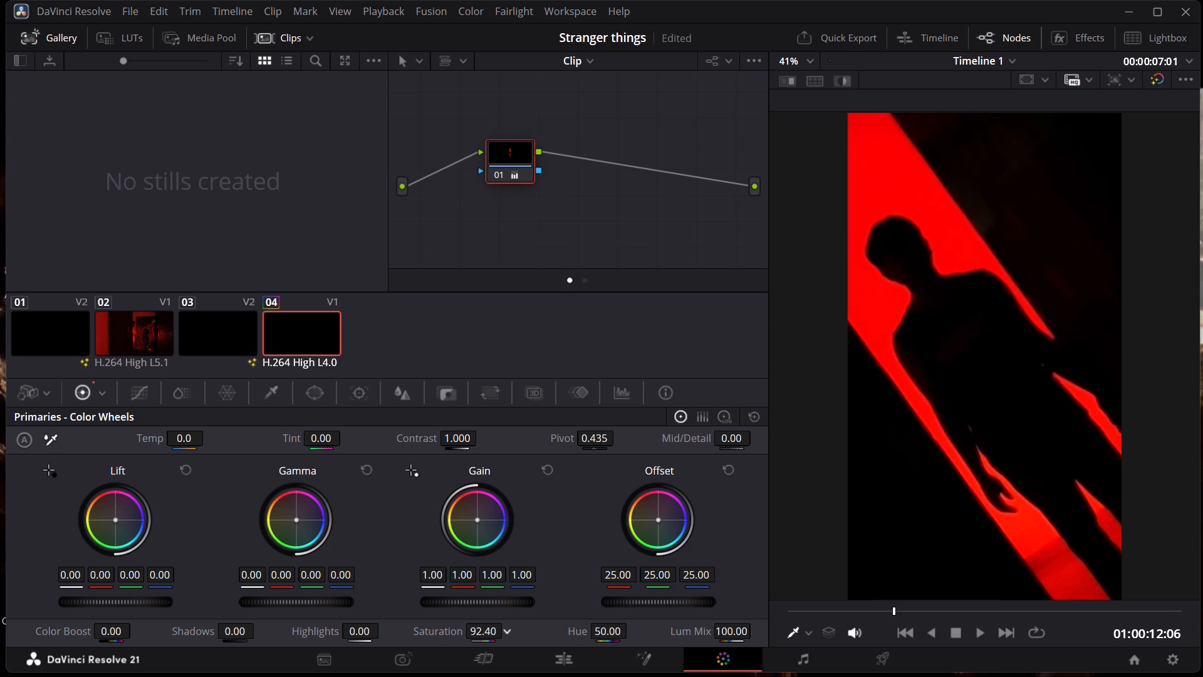
drag(631, 636, 624, 638)
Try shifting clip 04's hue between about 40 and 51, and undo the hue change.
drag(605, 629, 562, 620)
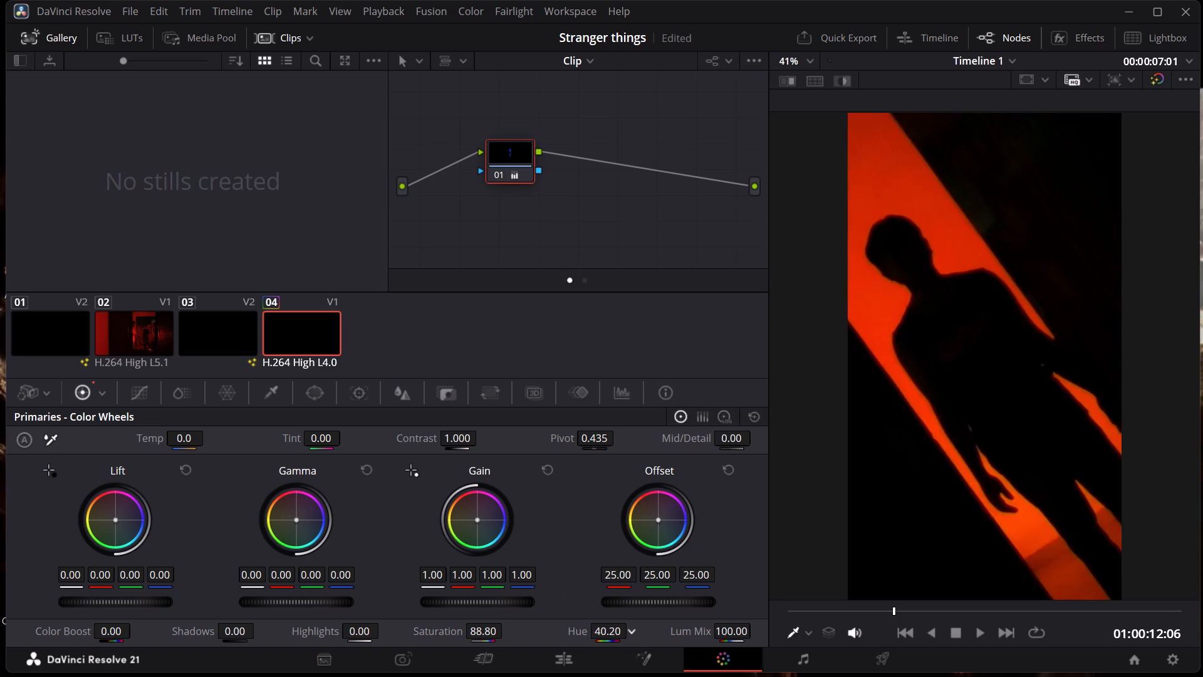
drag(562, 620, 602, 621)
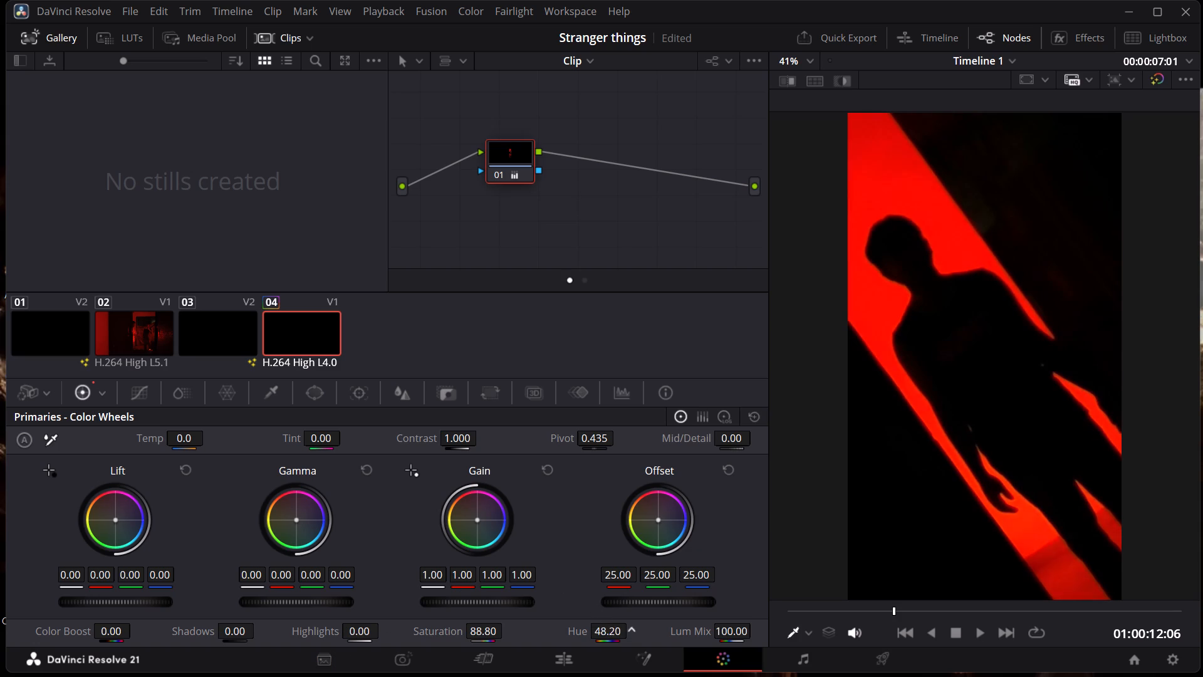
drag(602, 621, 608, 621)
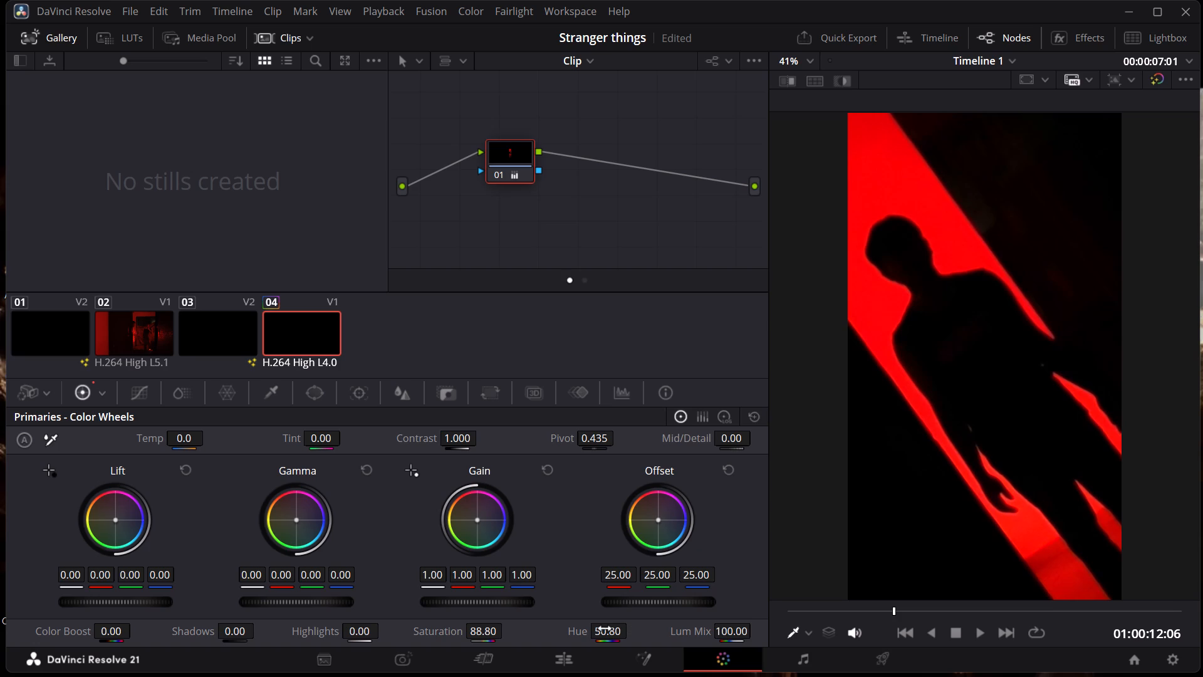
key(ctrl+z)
Set clip 04's Mid/Detail to its maximum of 100.00.
drag(732, 433, 1033, 485)
drag(1033, 485, 940, 429)
drag(940, 429, 504, 328)
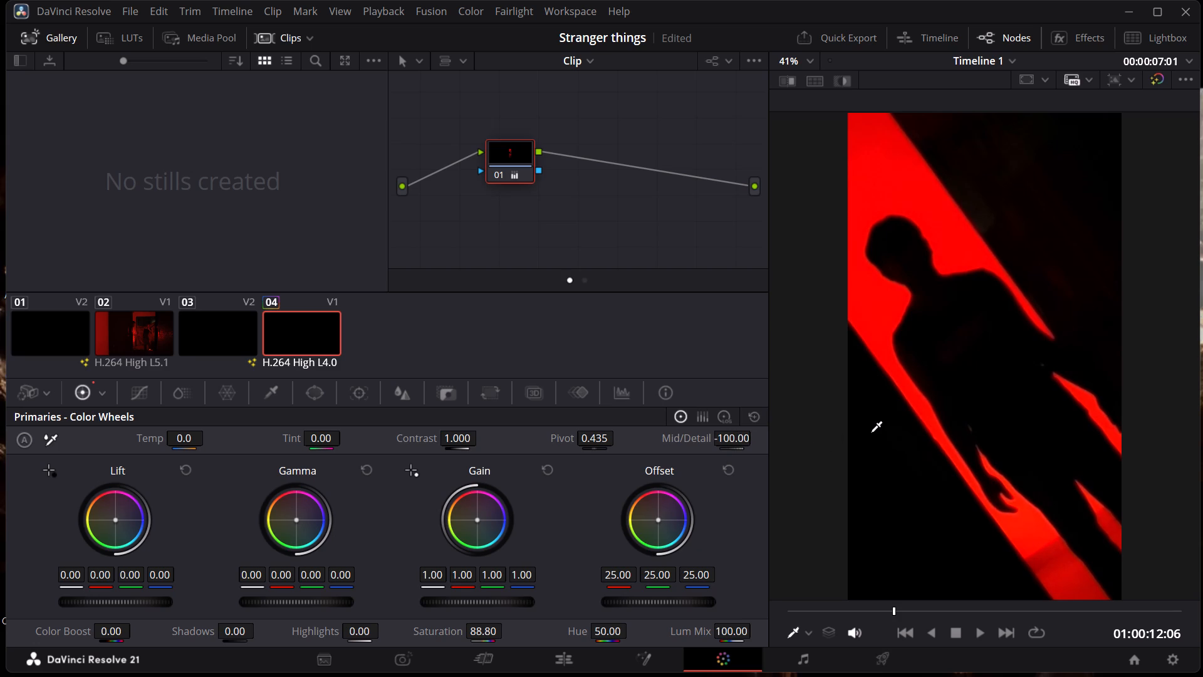
drag(732, 439, 733, 355)
drag(733, 355, 720, 369)
Set clip 04's contrast pivot to 1.000.
drag(588, 444, 892, 323)
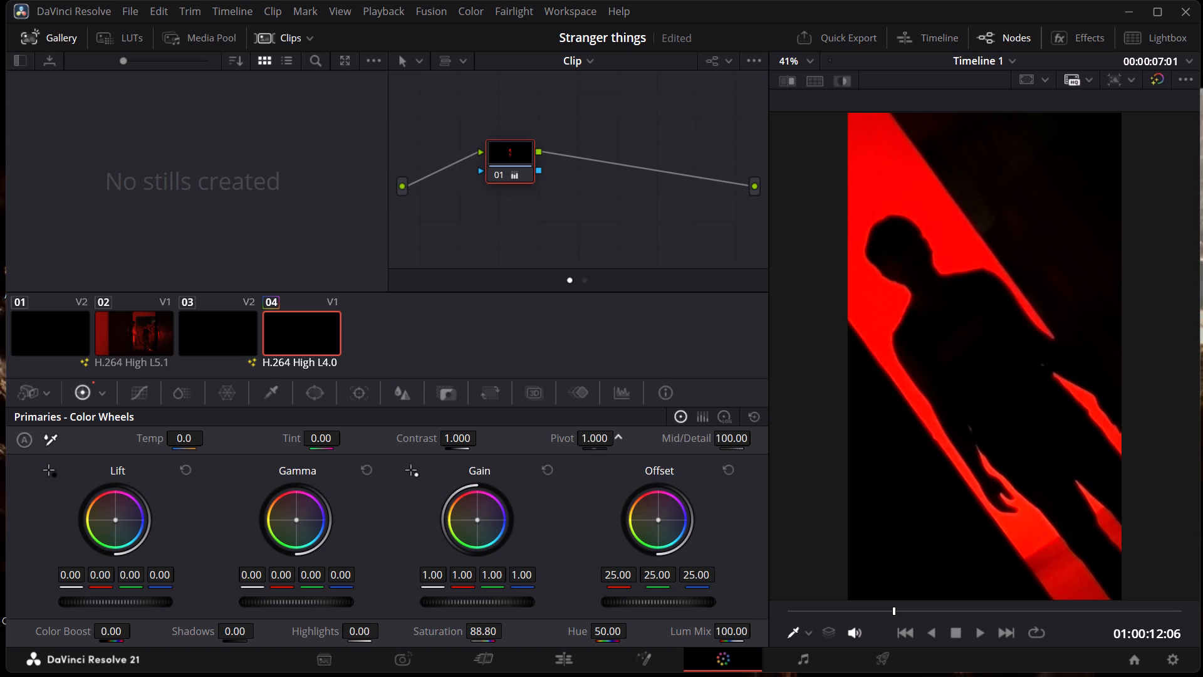
drag(892, 323, 897, 323)
click(86, 392)
Return to the editing timeline, move the playhead to 01:00:00:00 and play the whole video full screen.
click(569, 662)
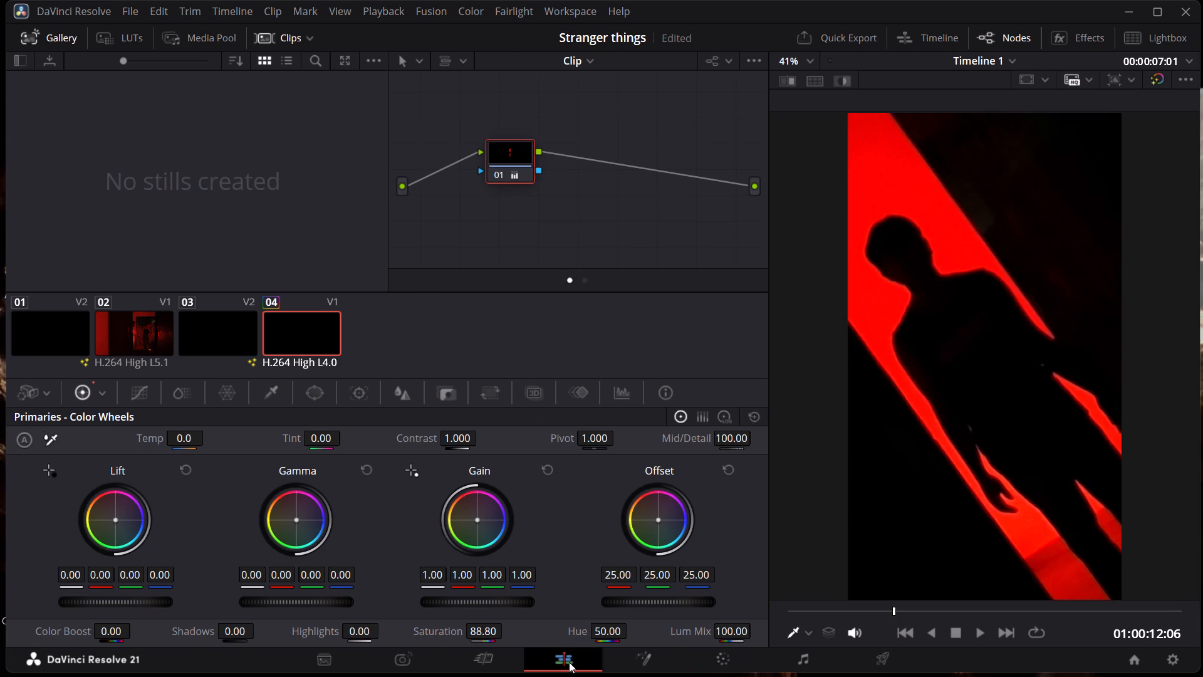
drag(223, 403, 212, 407)
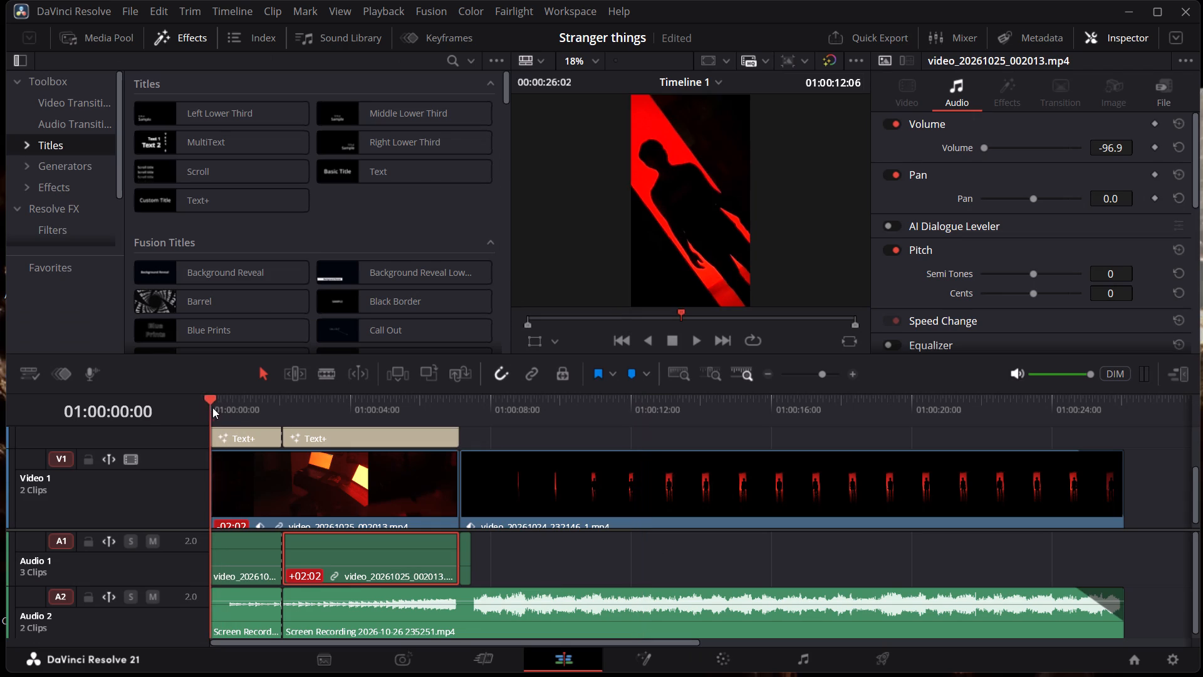
drag(212, 407, 196, 404)
key(ctrl+f)
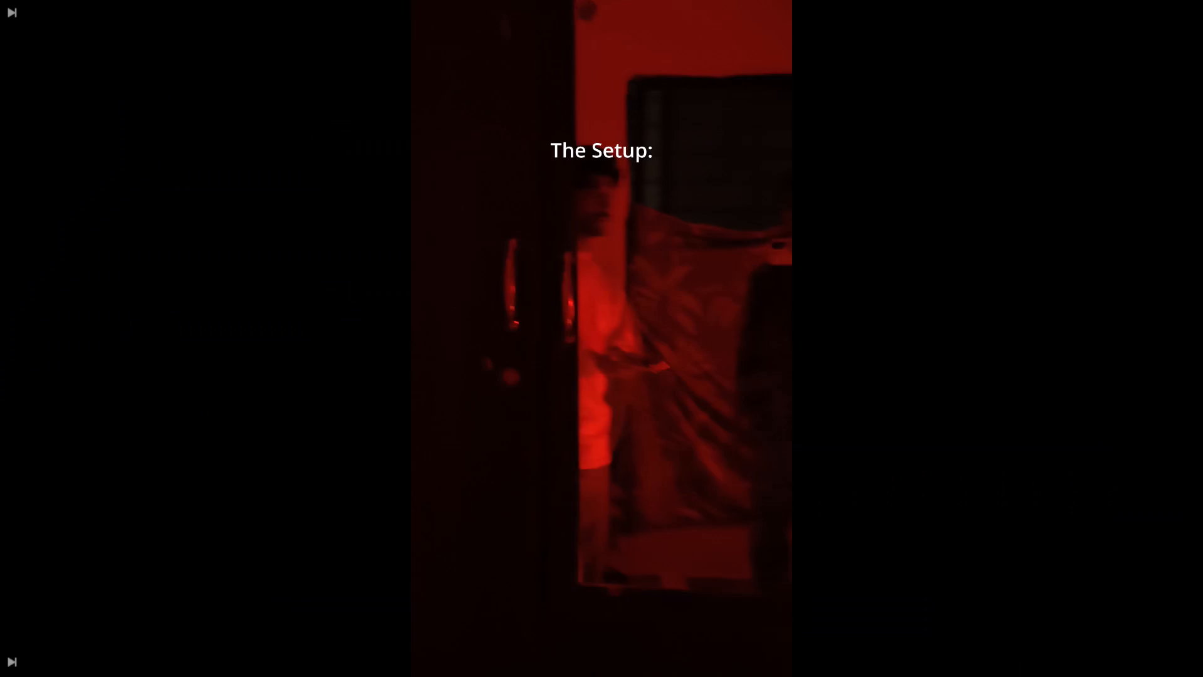
key(space)
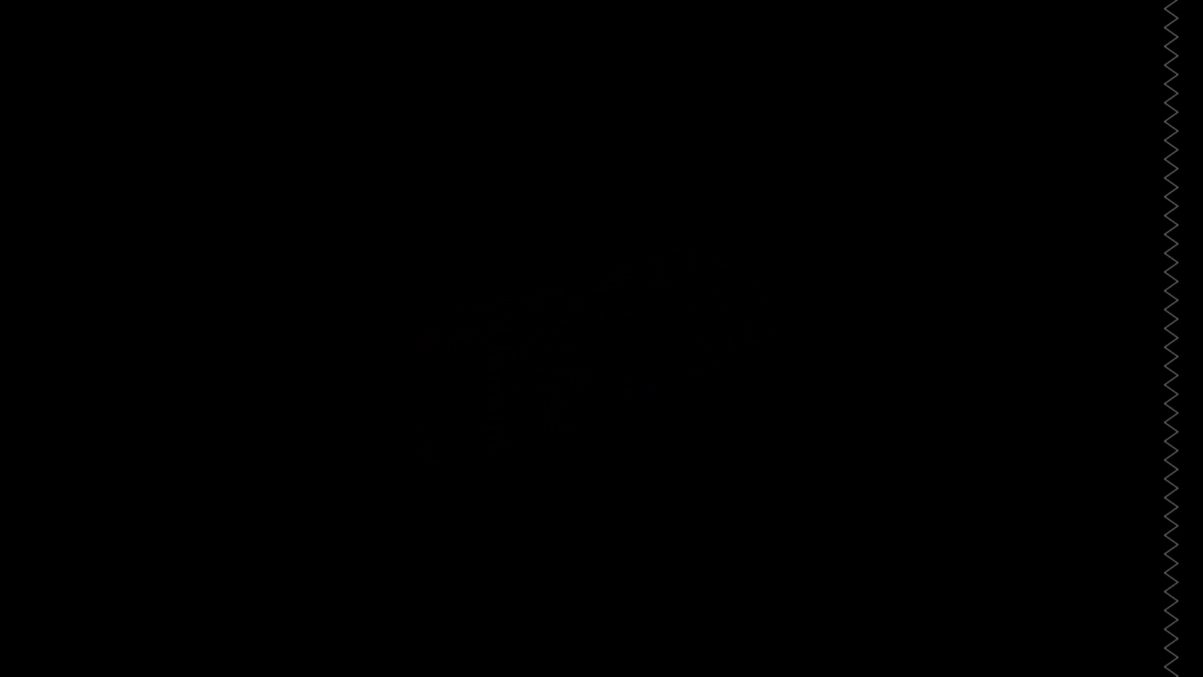
Leave the full-screen view and review the red silhouette clip by scrubbing its end and playing it from its start near 01:00:07:03.
key(Escape)
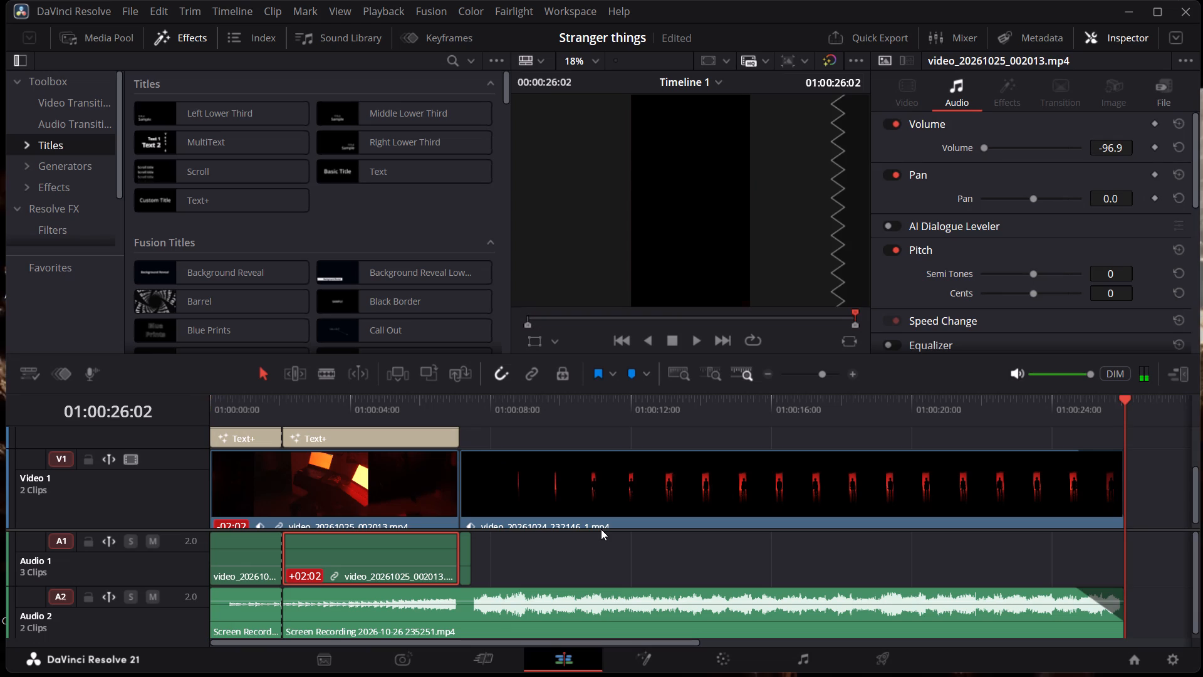
drag(972, 425, 994, 423)
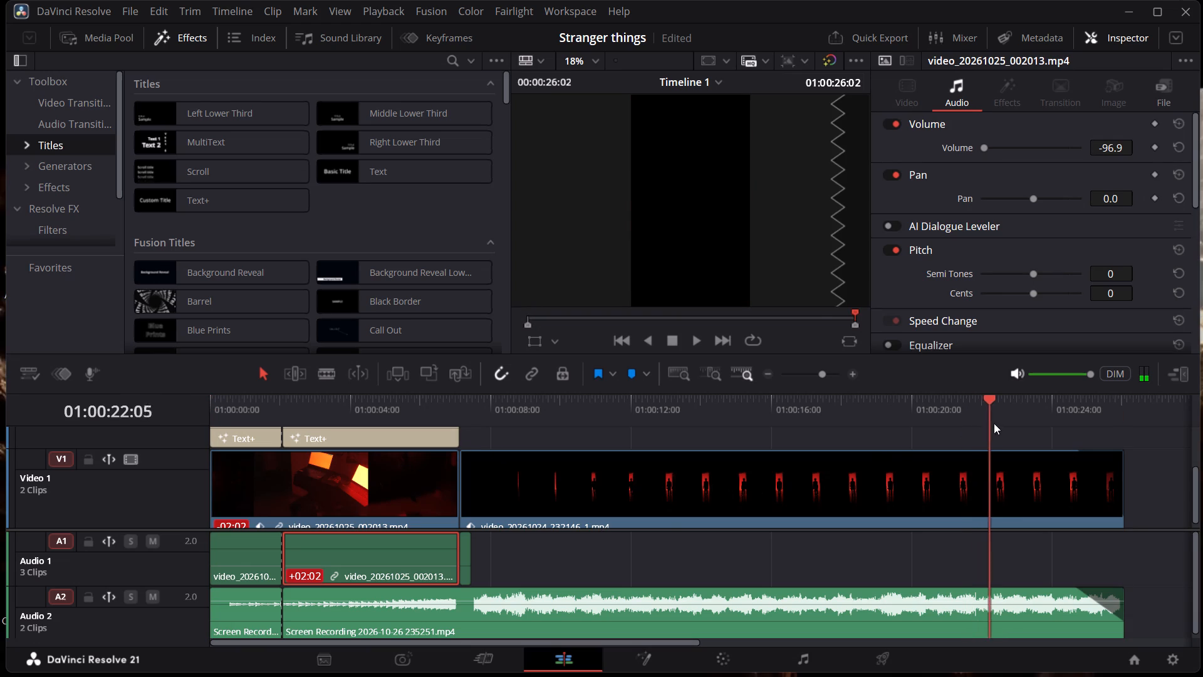
drag(994, 423, 1024, 421)
key(space)
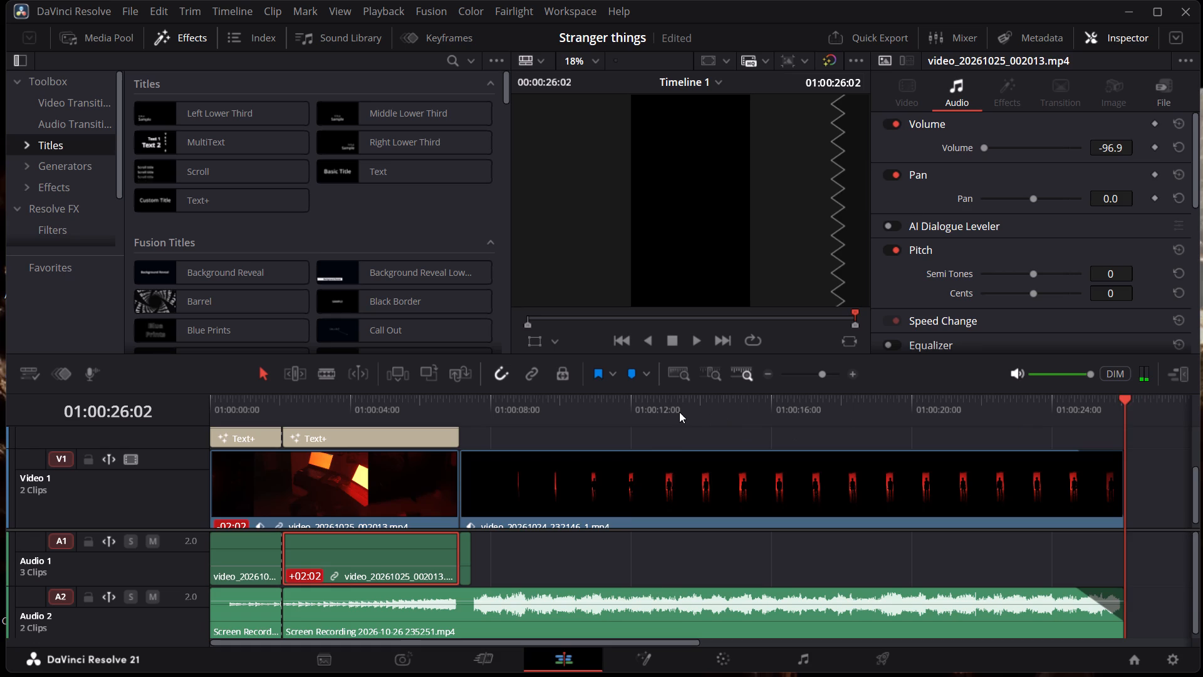
drag(679, 412, 467, 407)
drag(467, 407, 455, 406)
key(space)
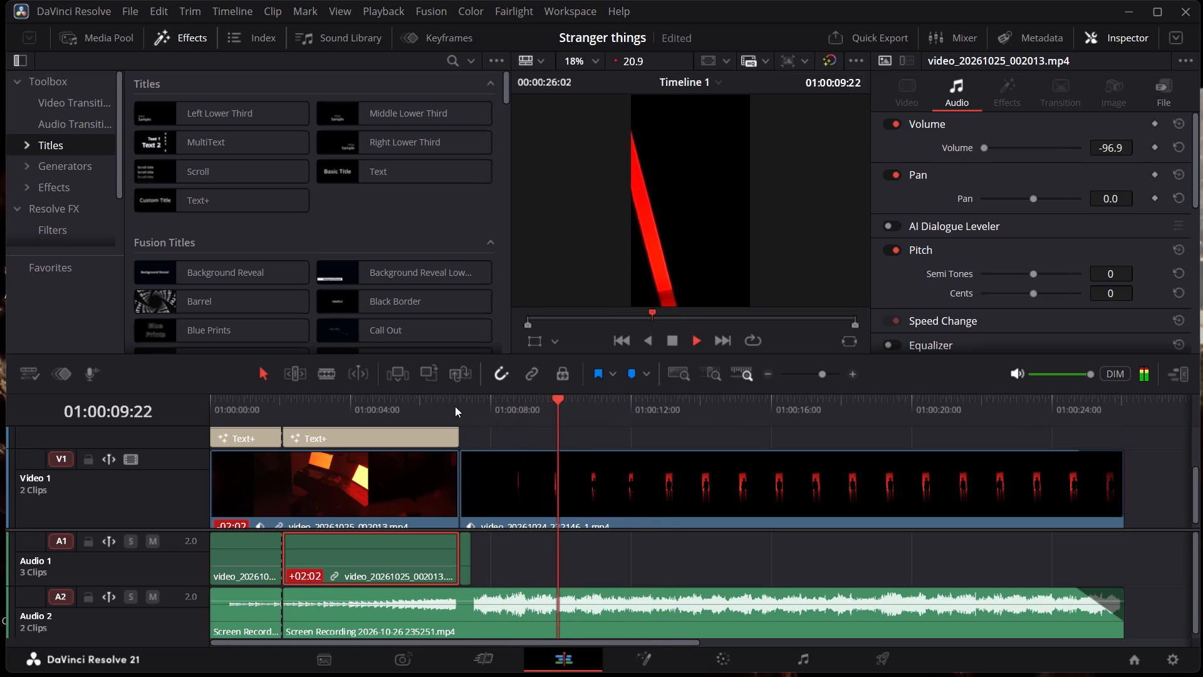
key(space)
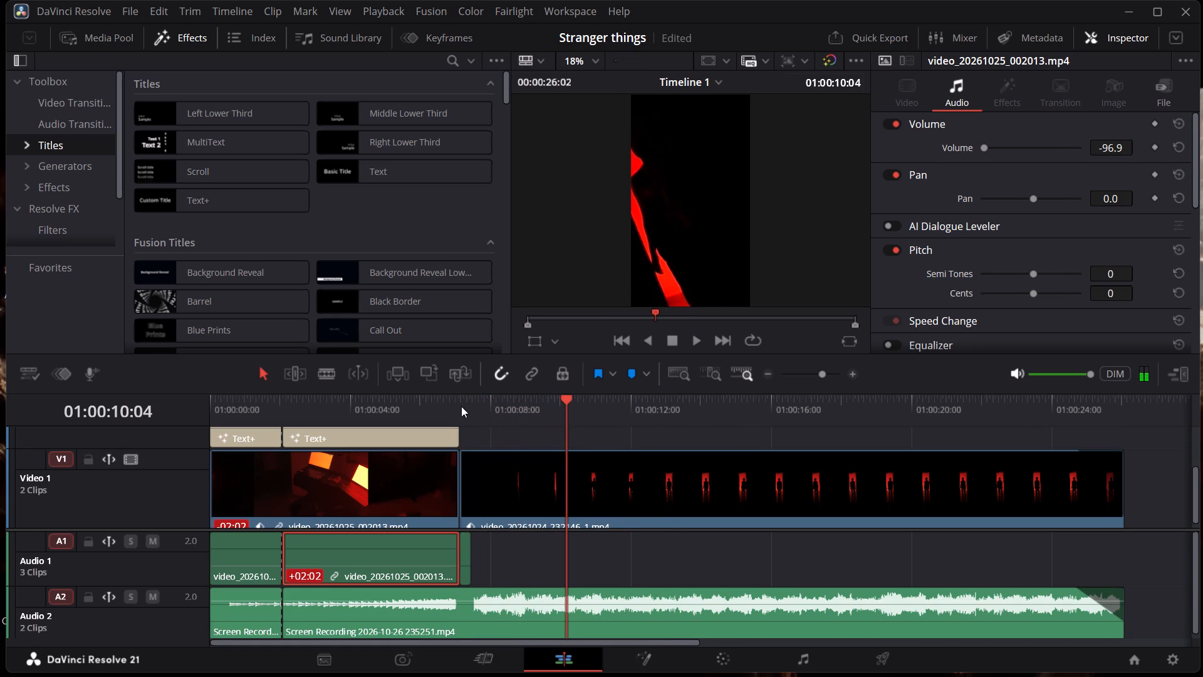
click(461, 406)
scroll(608, 474, up, 3)
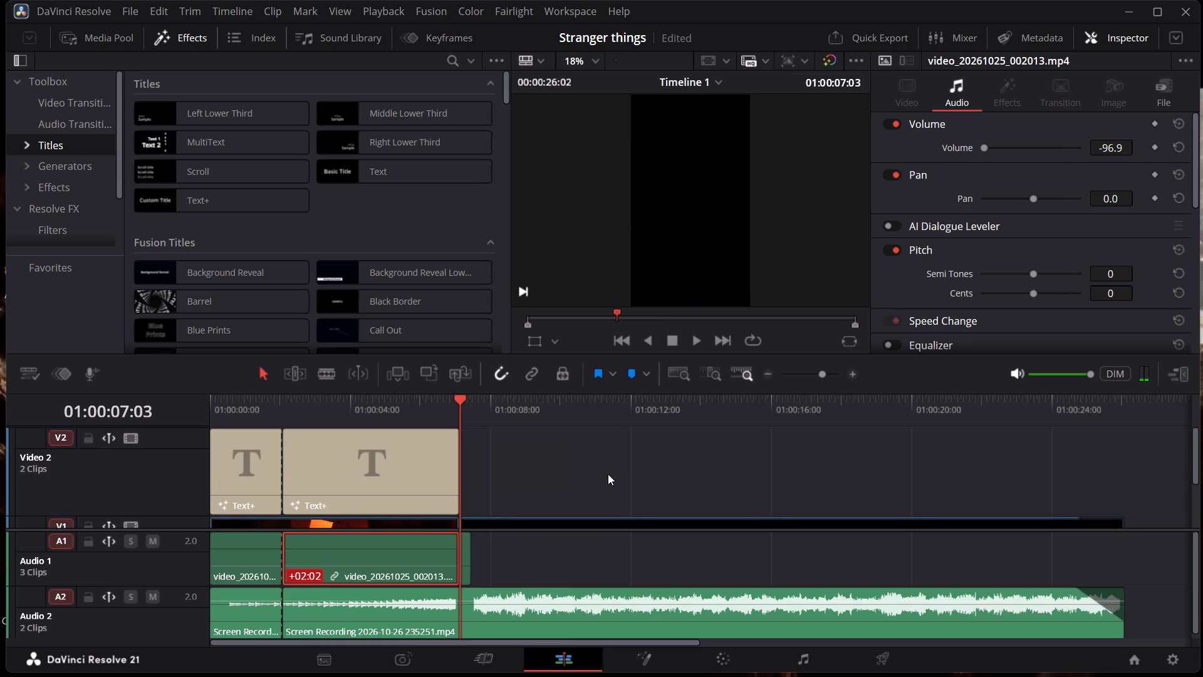
scroll(571, 537, down, 1)
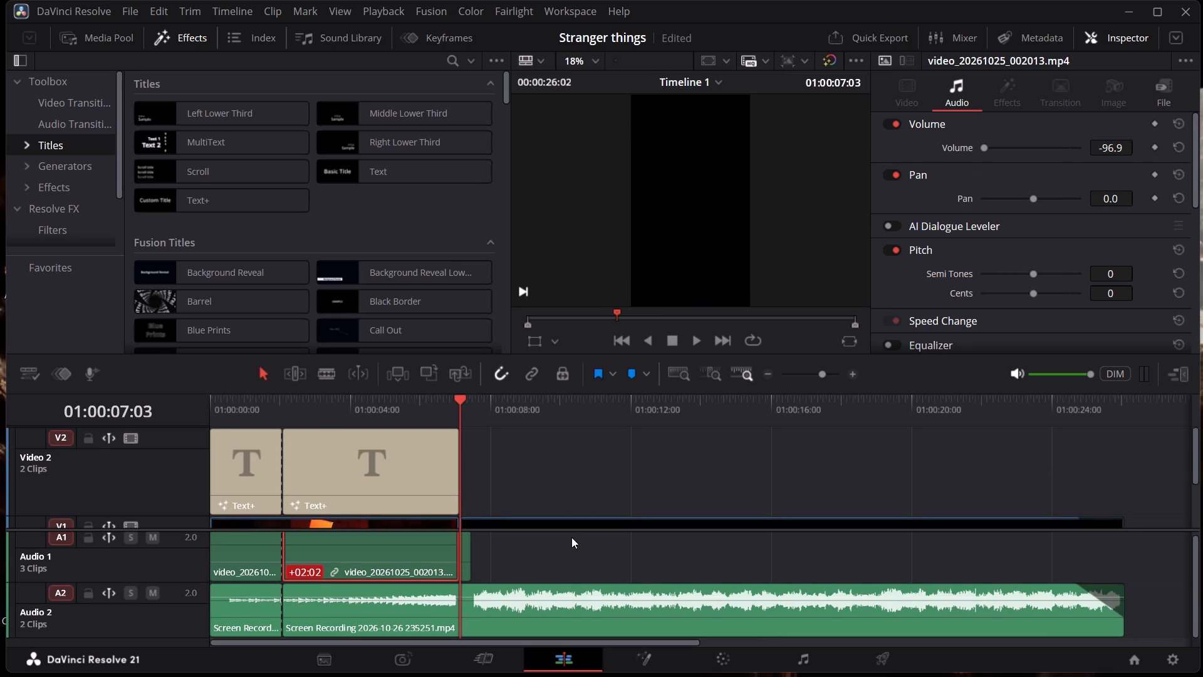
scroll(594, 493, down, 1)
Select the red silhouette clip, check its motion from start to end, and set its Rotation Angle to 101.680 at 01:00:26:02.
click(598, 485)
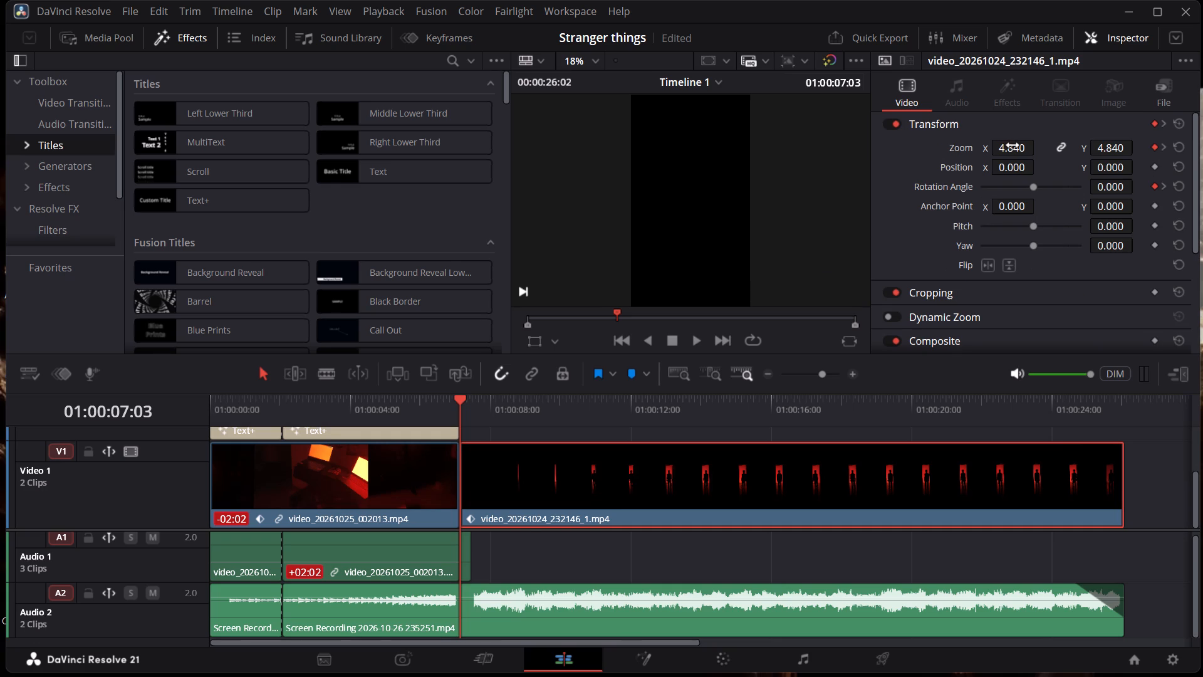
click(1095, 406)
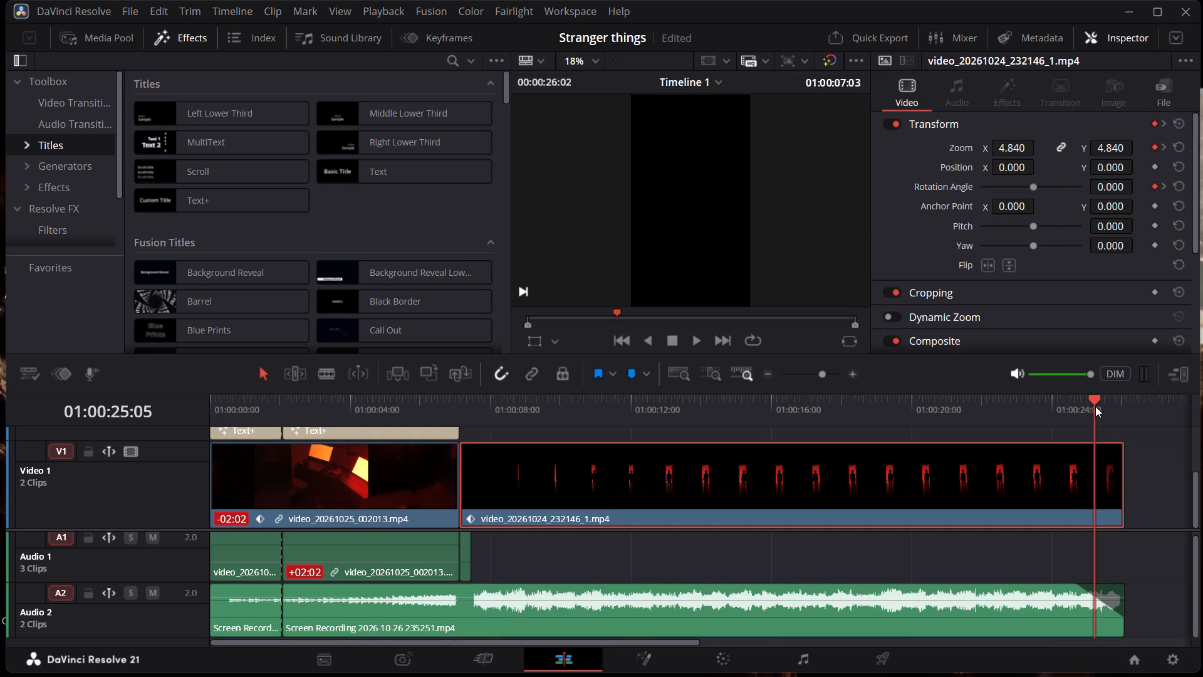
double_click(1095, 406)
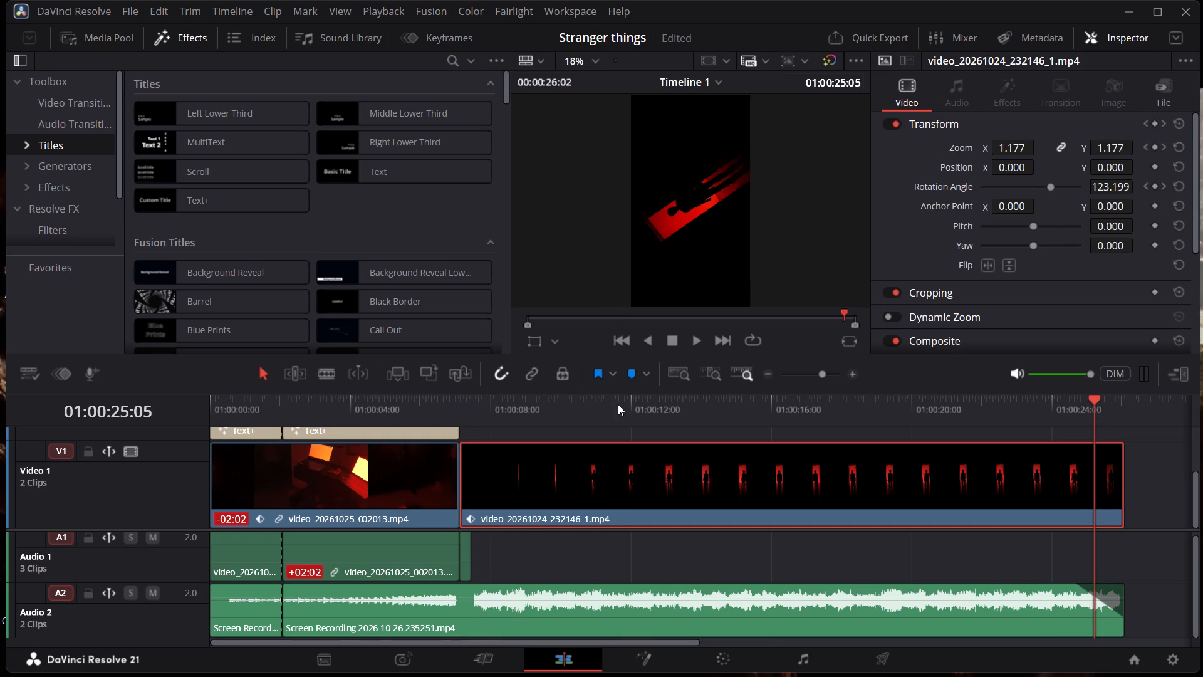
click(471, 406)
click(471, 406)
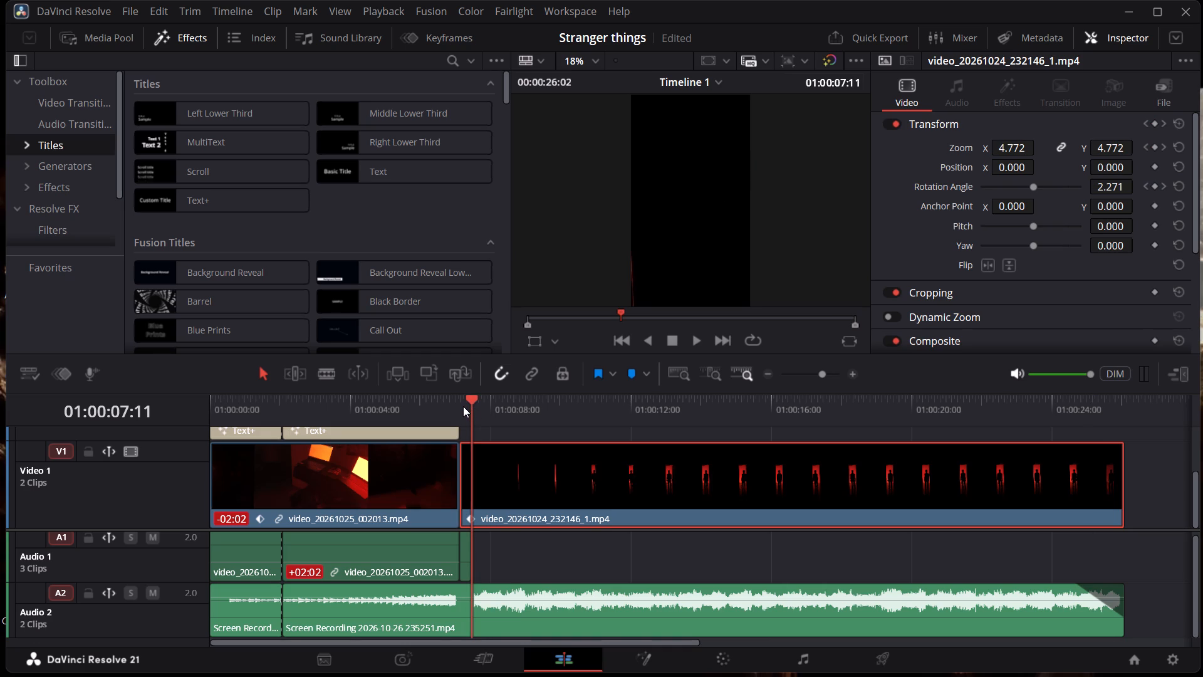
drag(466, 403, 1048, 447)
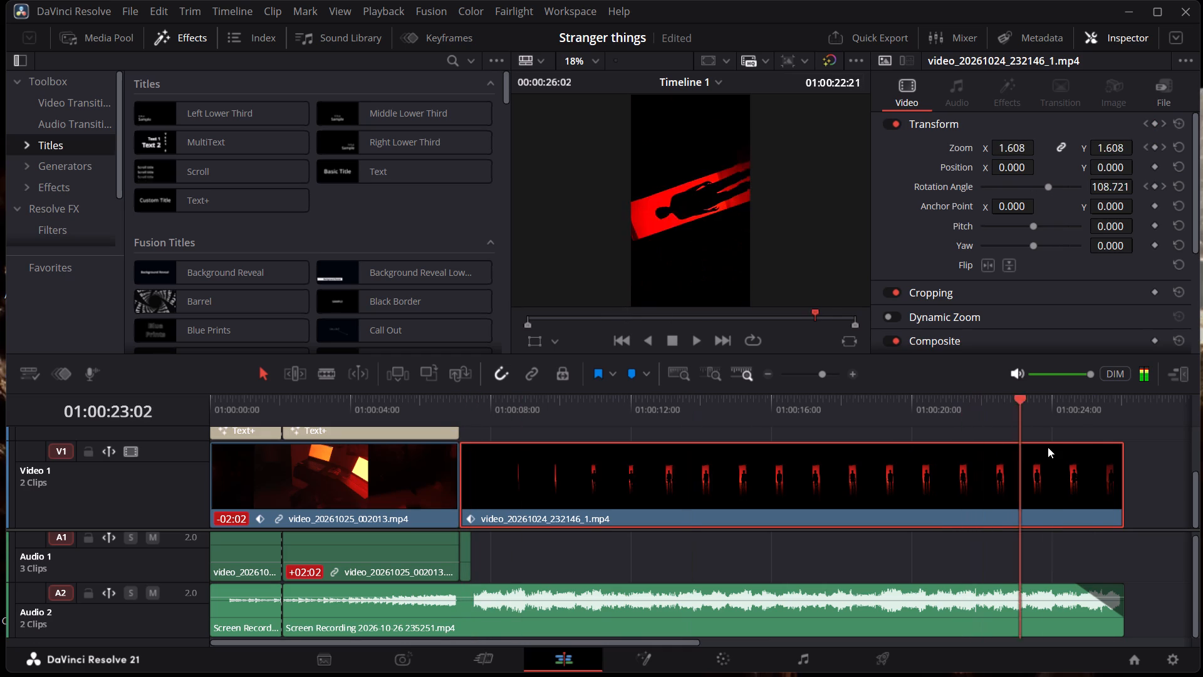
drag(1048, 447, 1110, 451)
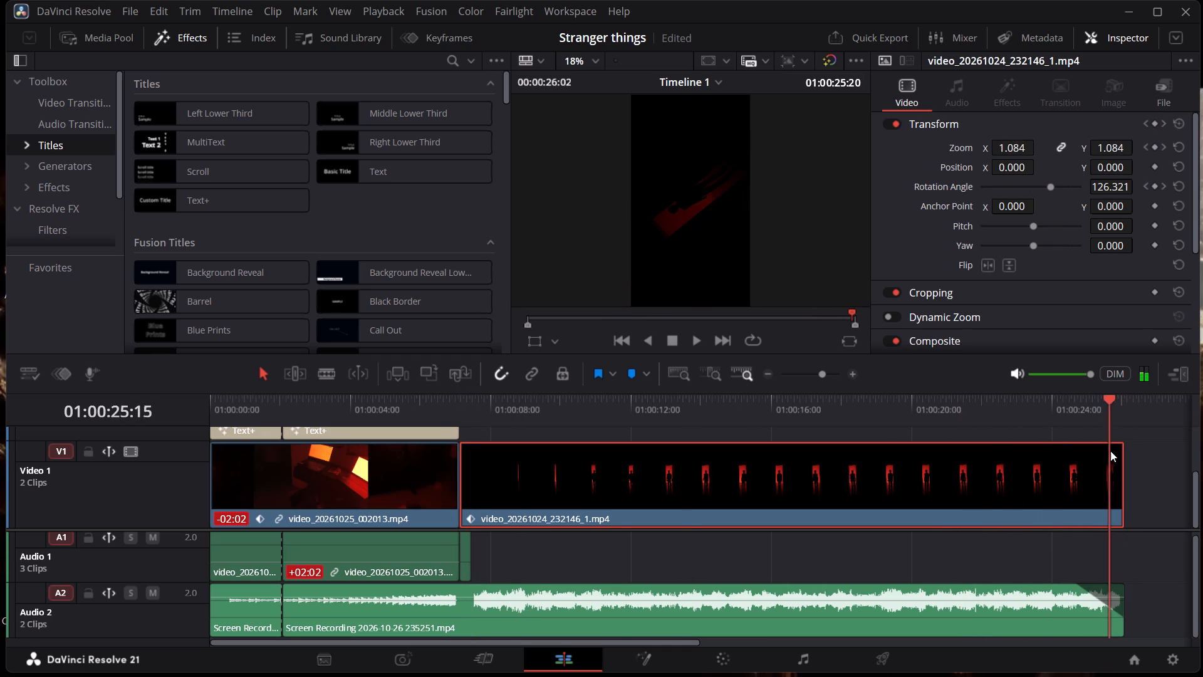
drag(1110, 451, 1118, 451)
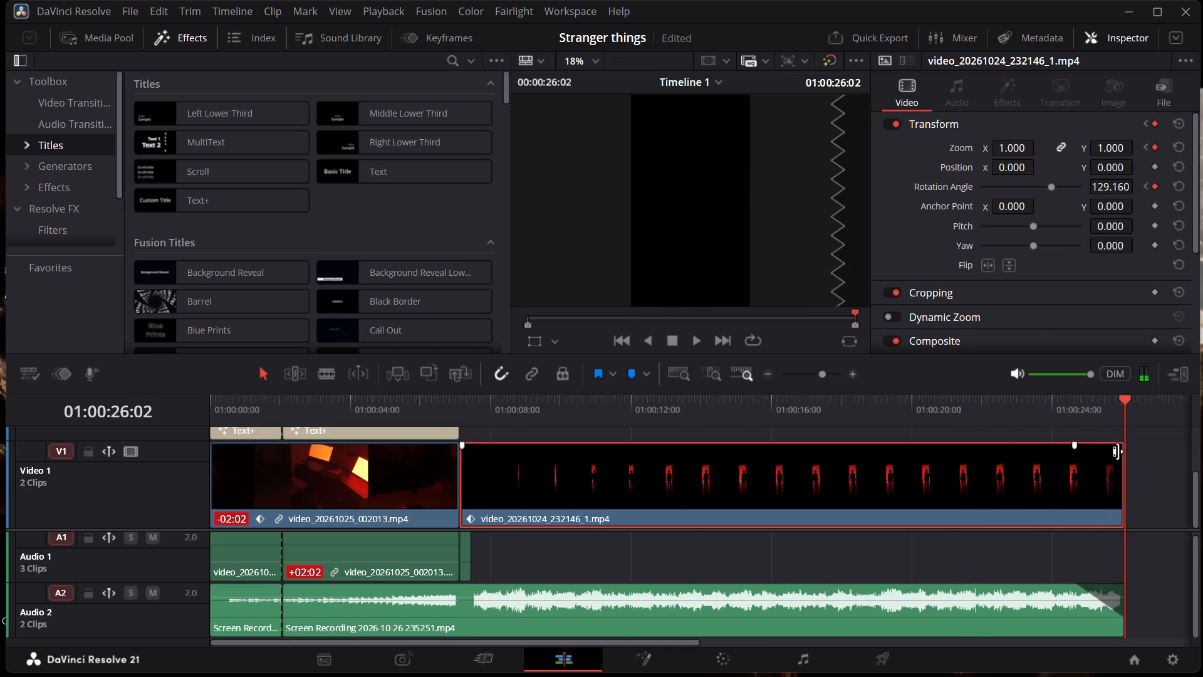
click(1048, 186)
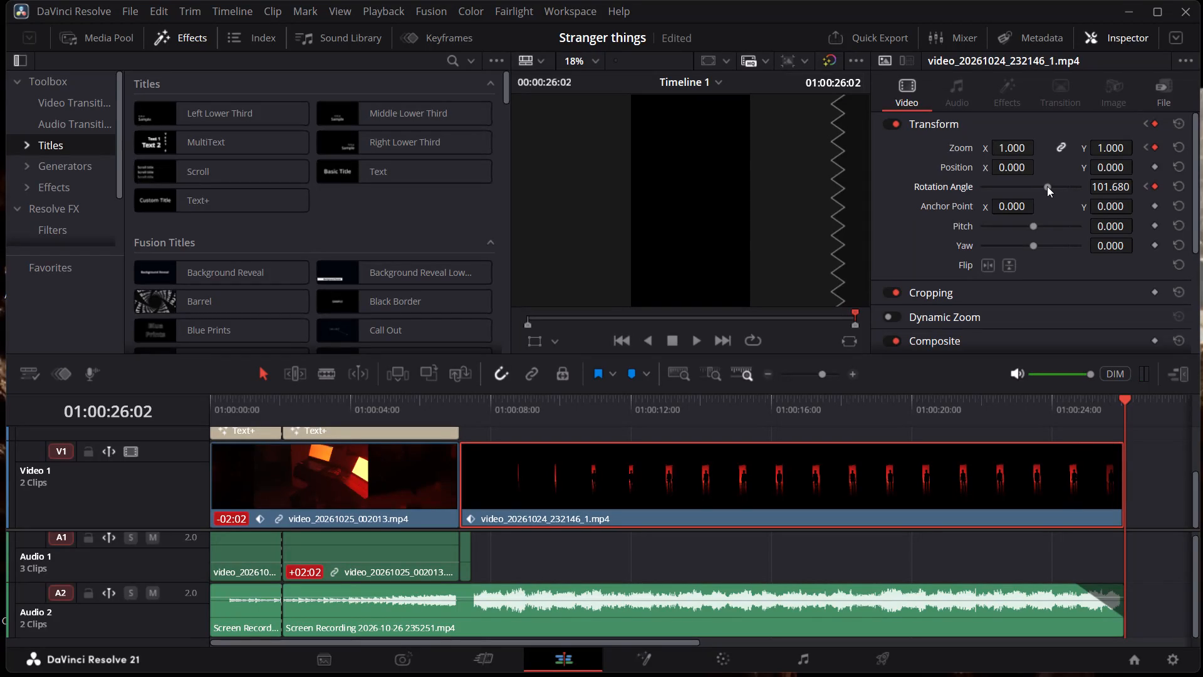
Play the silhouette clip full screen from its start at 01:00:07:03 to check the rotation, and return to the timeline.
click(462, 406)
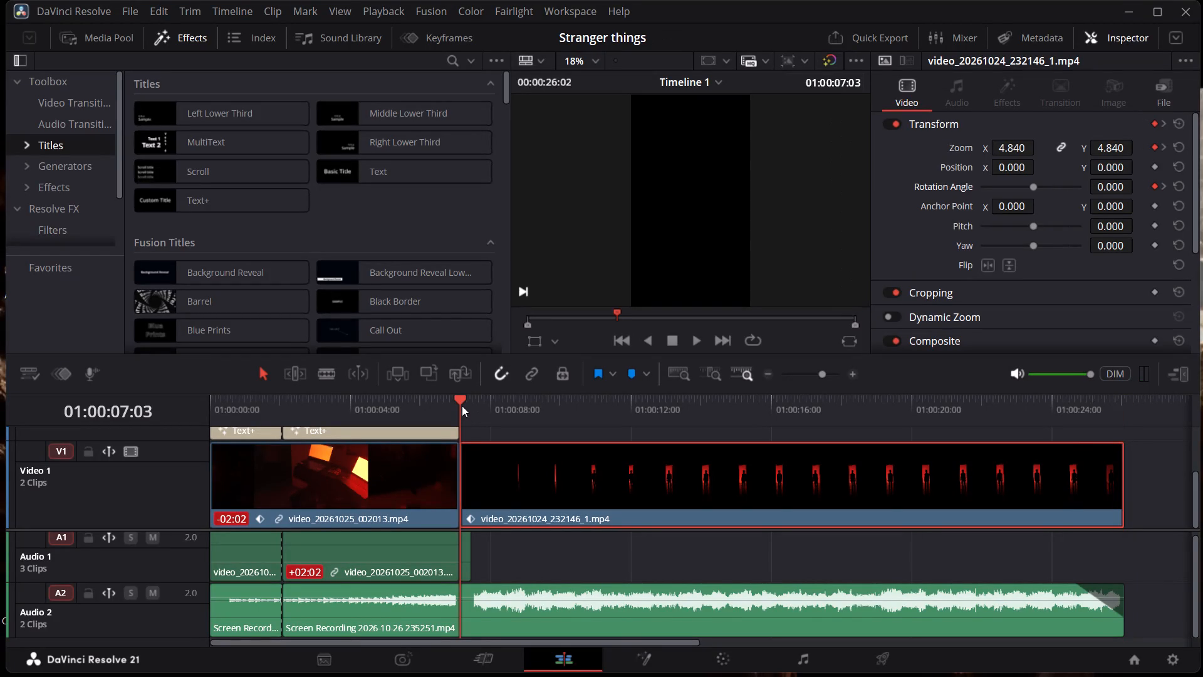
key(ctrl+f)
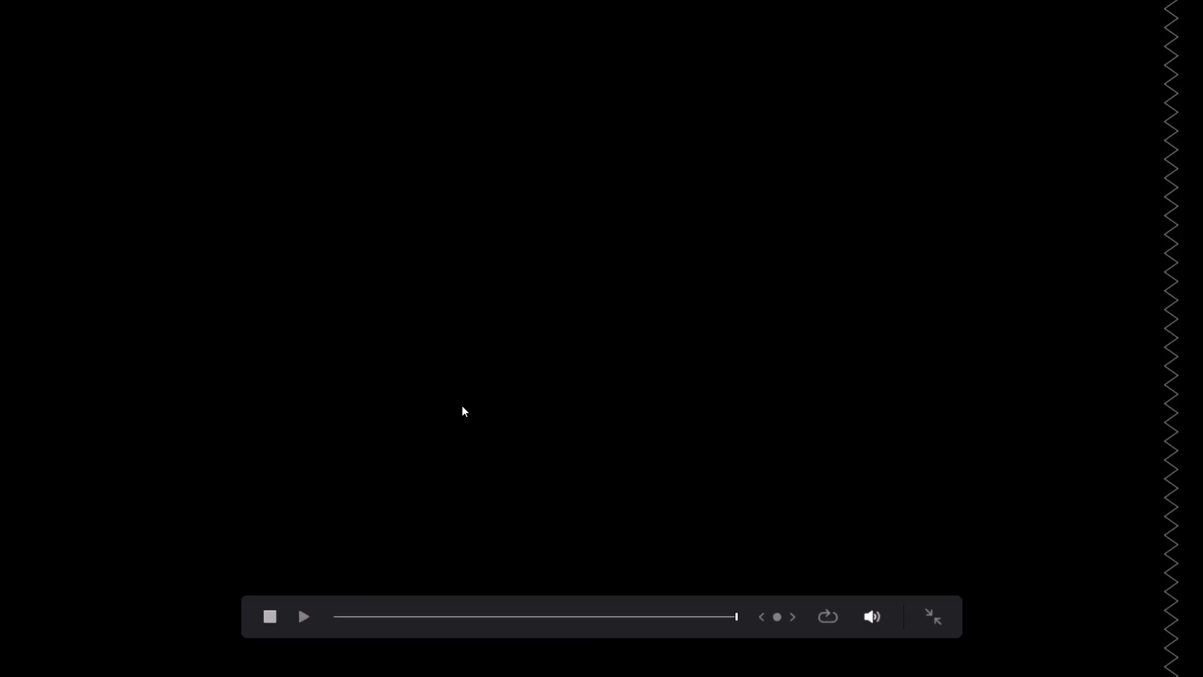
key(space)
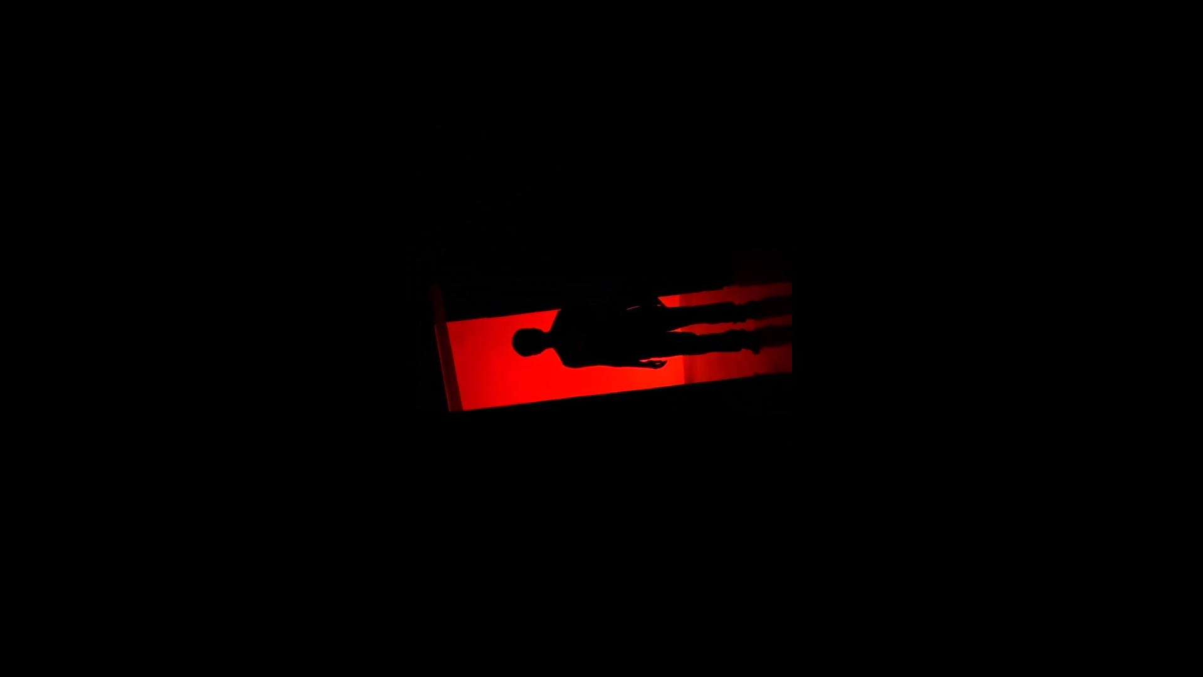
key(Escape)
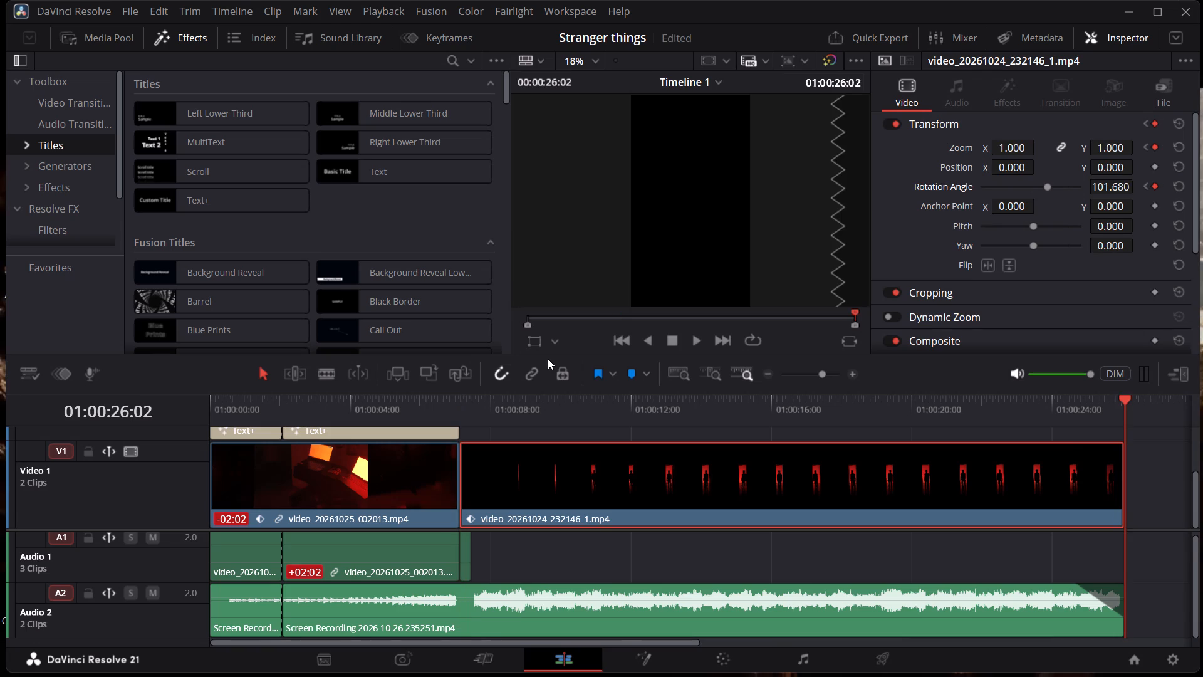
Set the silhouette clip's Rotation Angle to 107.180 at the end of the clip, at 01:00:26:02.
click(1052, 187)
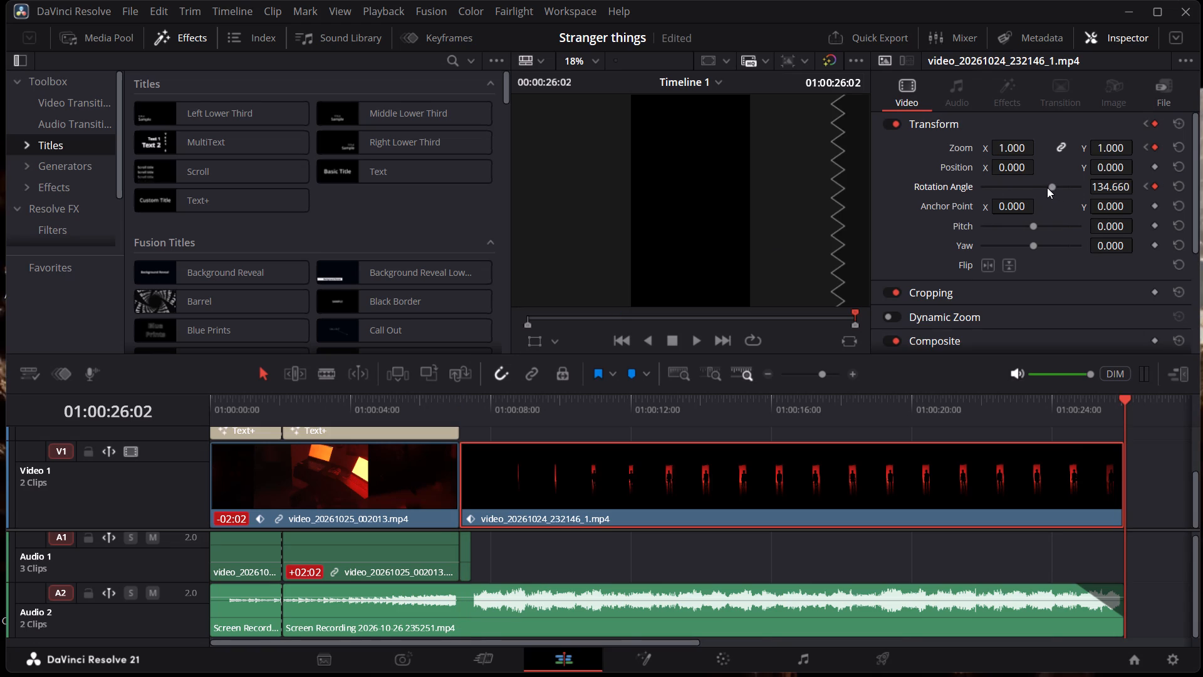
click(1045, 187)
click(1045, 187)
Scrub the silhouette clip from about 01:00:17:00 to its end at 01:00:26:02 to check the adjusted rotation.
drag(808, 406, 858, 409)
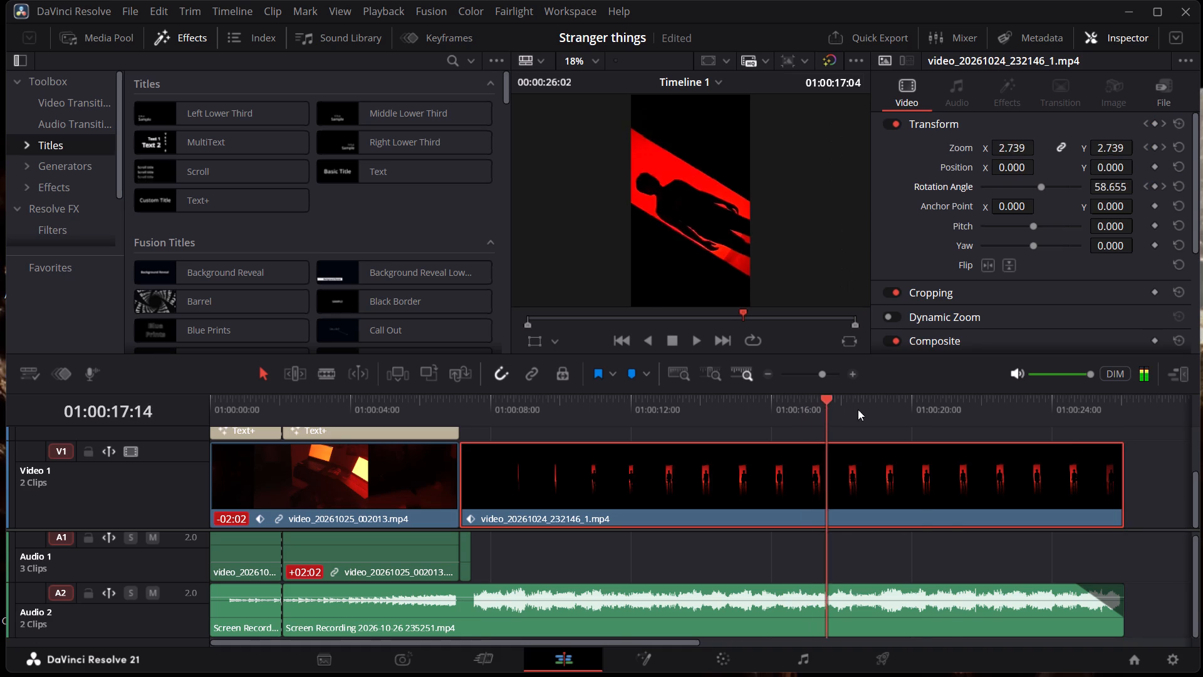
drag(858, 409, 1043, 428)
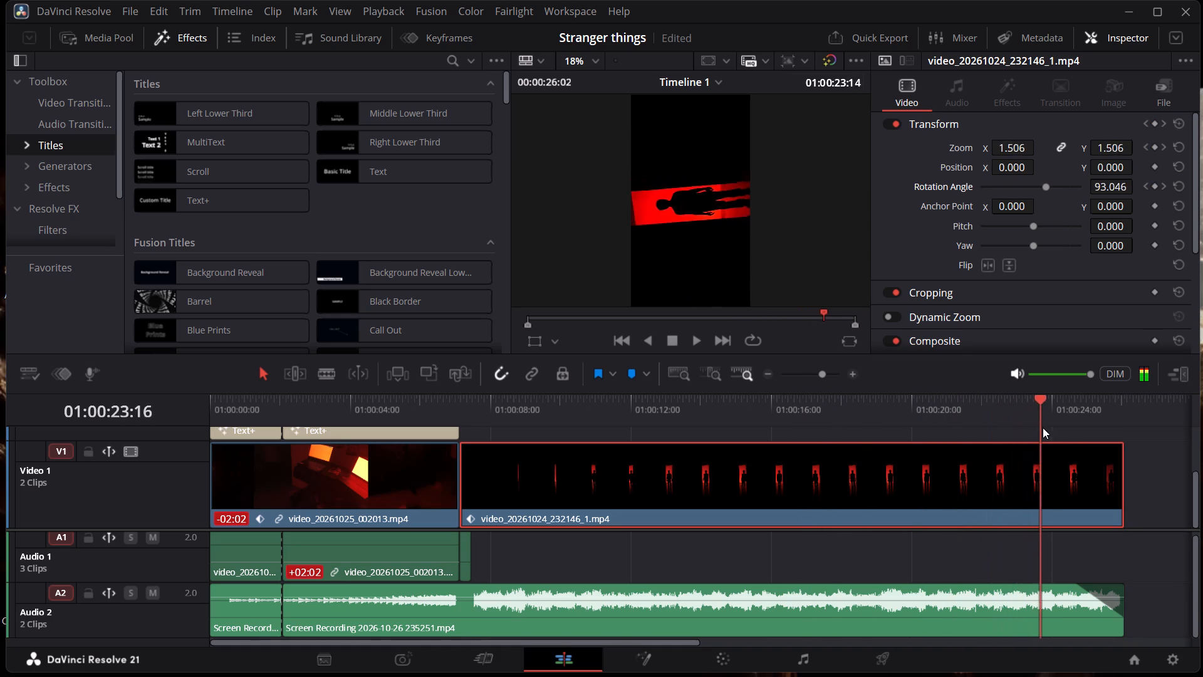
drag(1043, 428, 1098, 443)
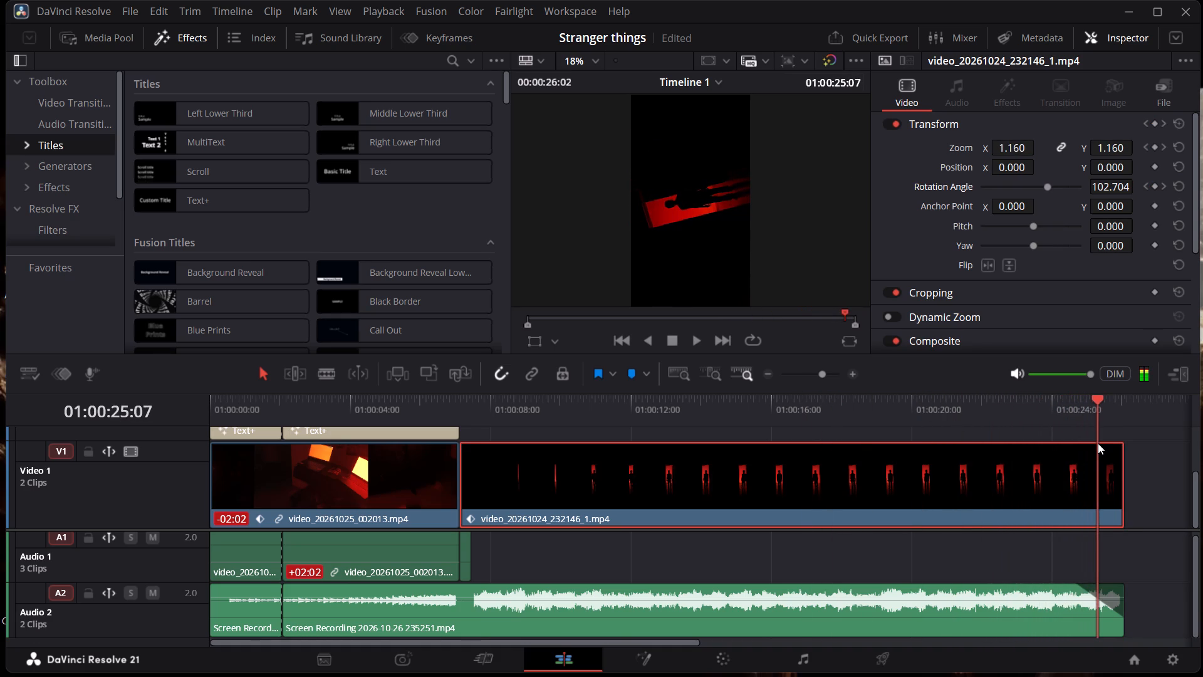
drag(1098, 443, 1117, 444)
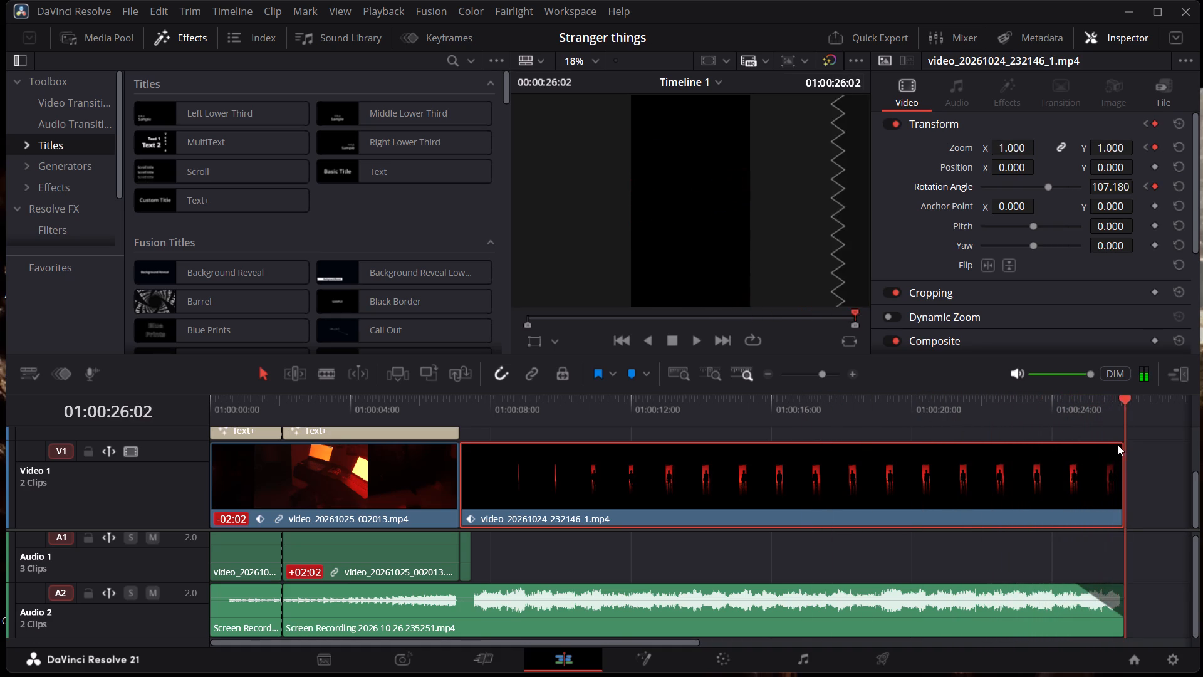
drag(1117, 444, 1121, 448)
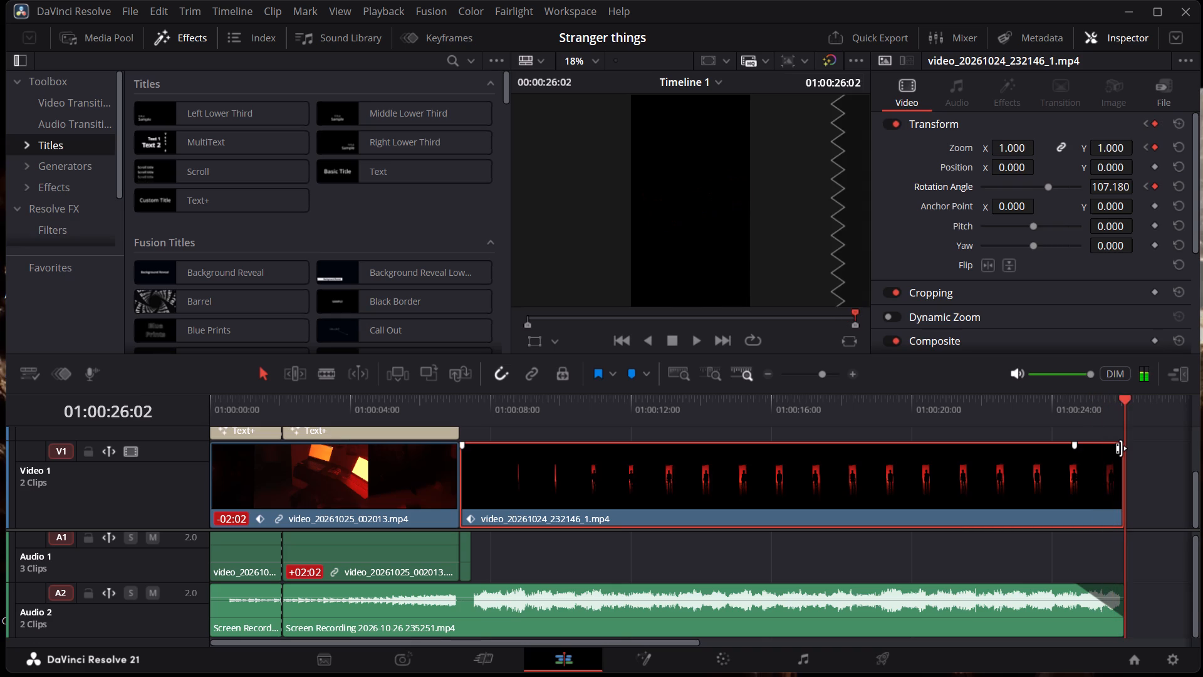
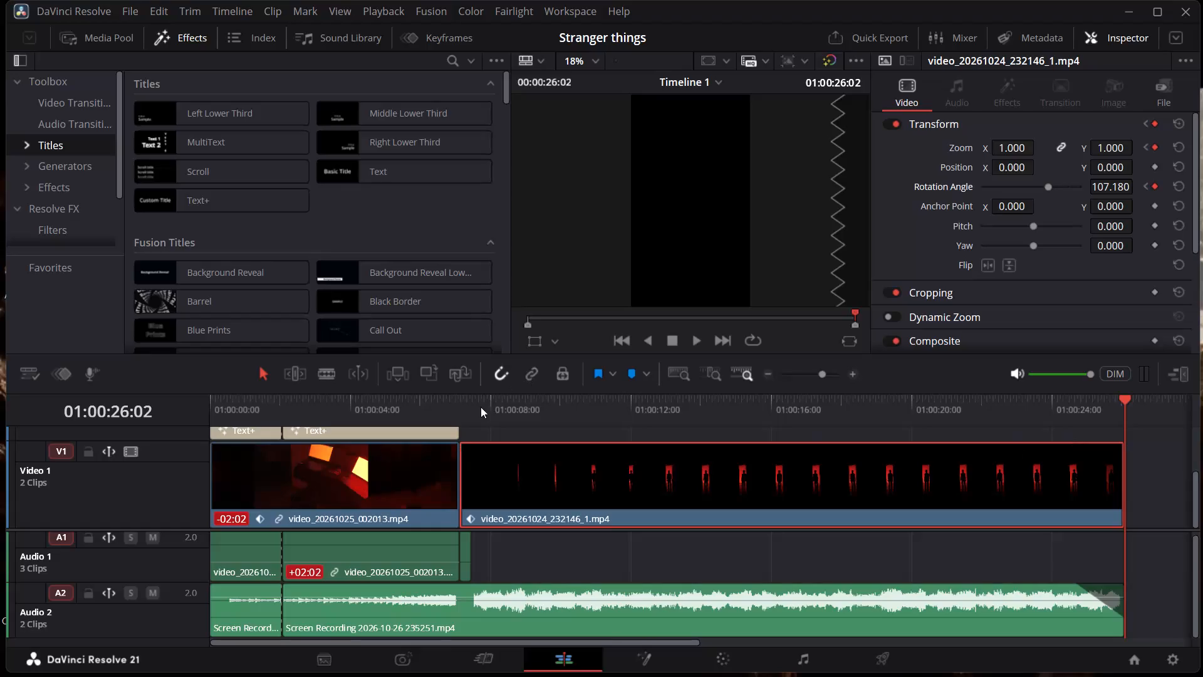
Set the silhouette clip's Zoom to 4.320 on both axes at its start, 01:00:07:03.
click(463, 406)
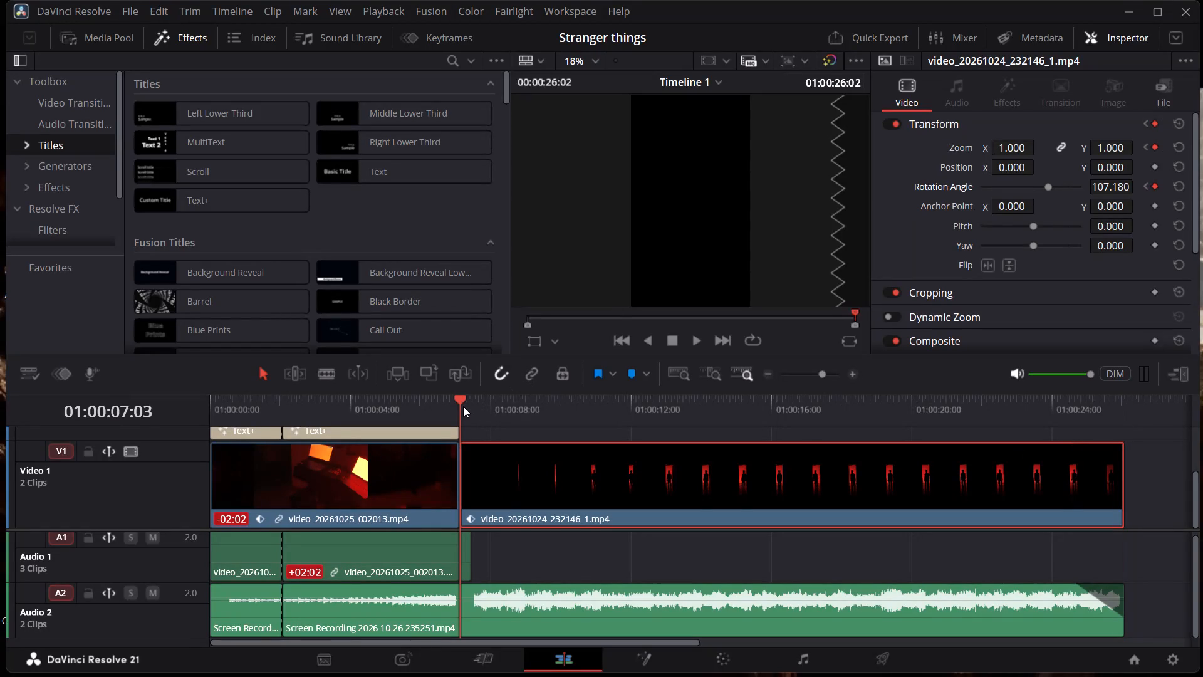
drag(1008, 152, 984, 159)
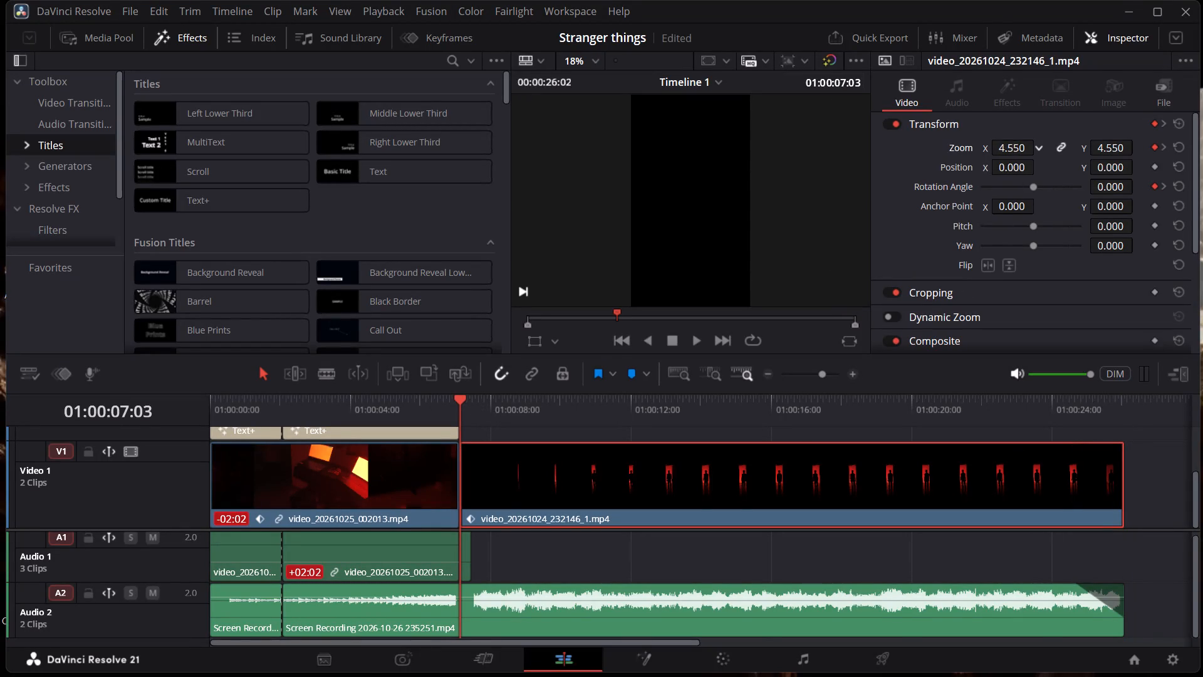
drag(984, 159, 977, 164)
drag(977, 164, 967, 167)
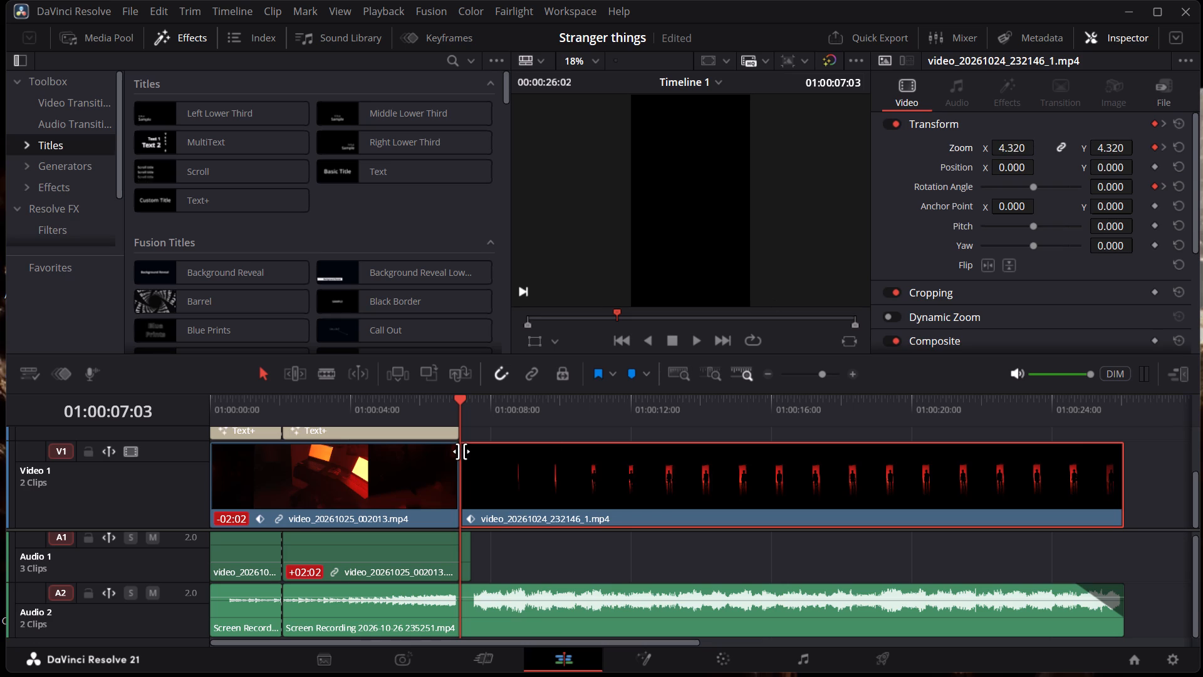
Play the silhouette clip full screen from 01:00:07:03 to its end to check the zoom.
key(ctrl+f)
key(space)
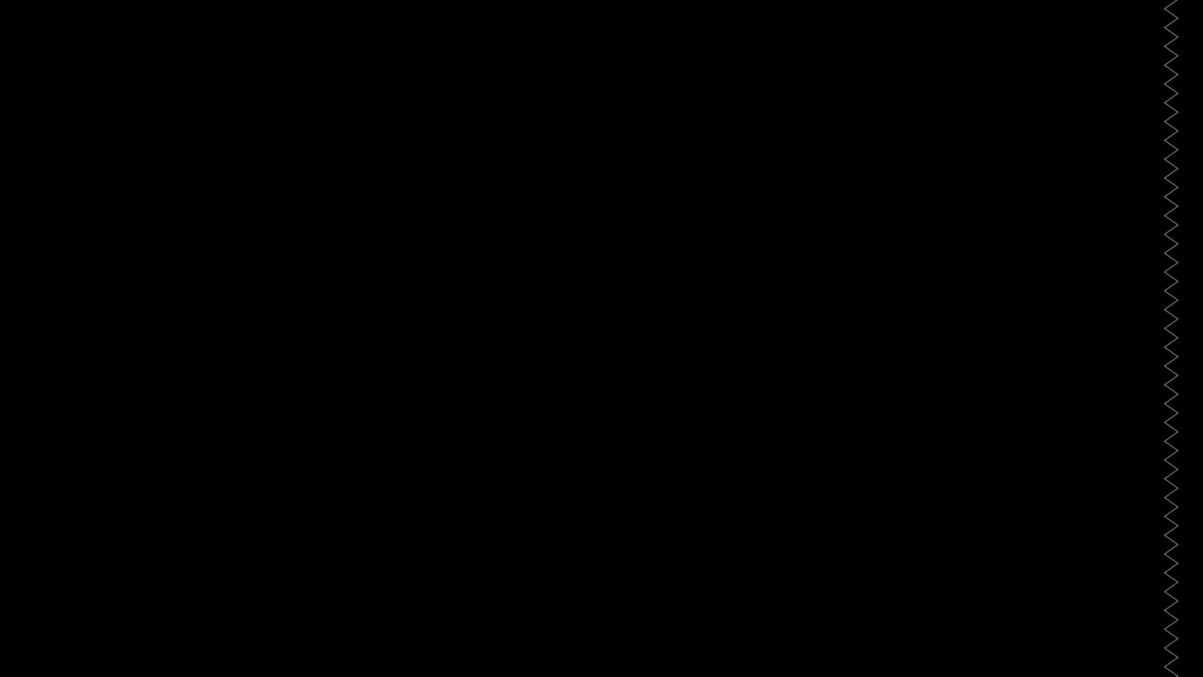
Undo the silhouette clip's starting zoom change, leave full screen, and undo its last end rotation change.
key(ctrl+z)
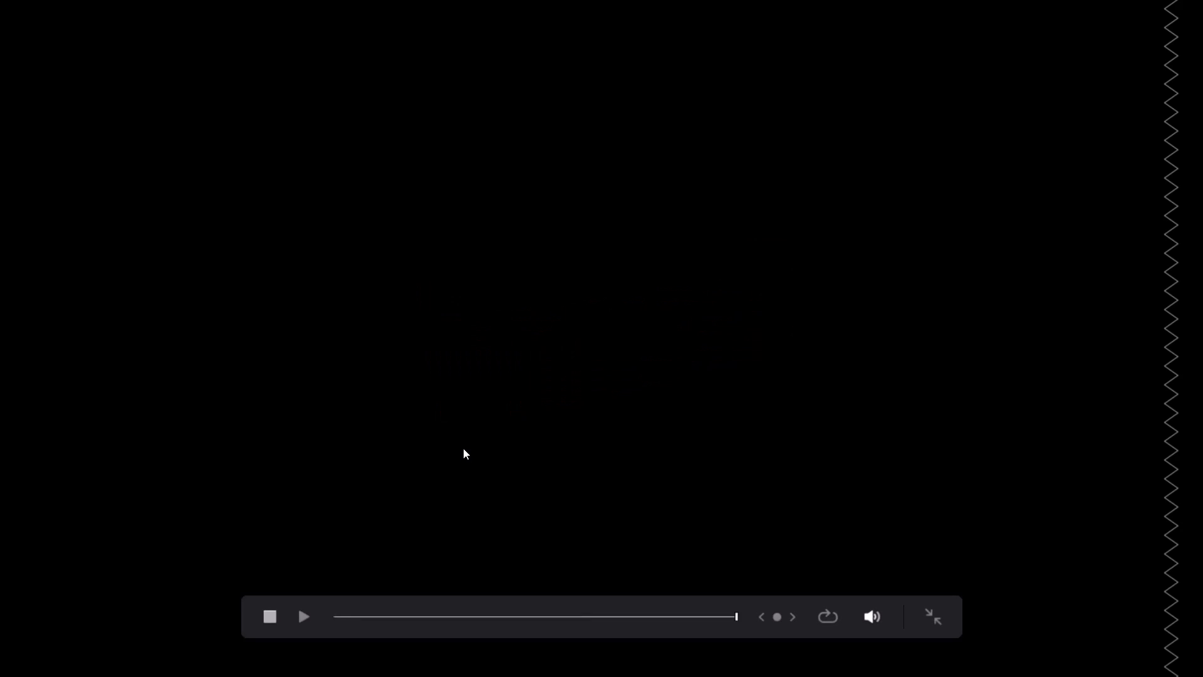
key(ctrl+f)
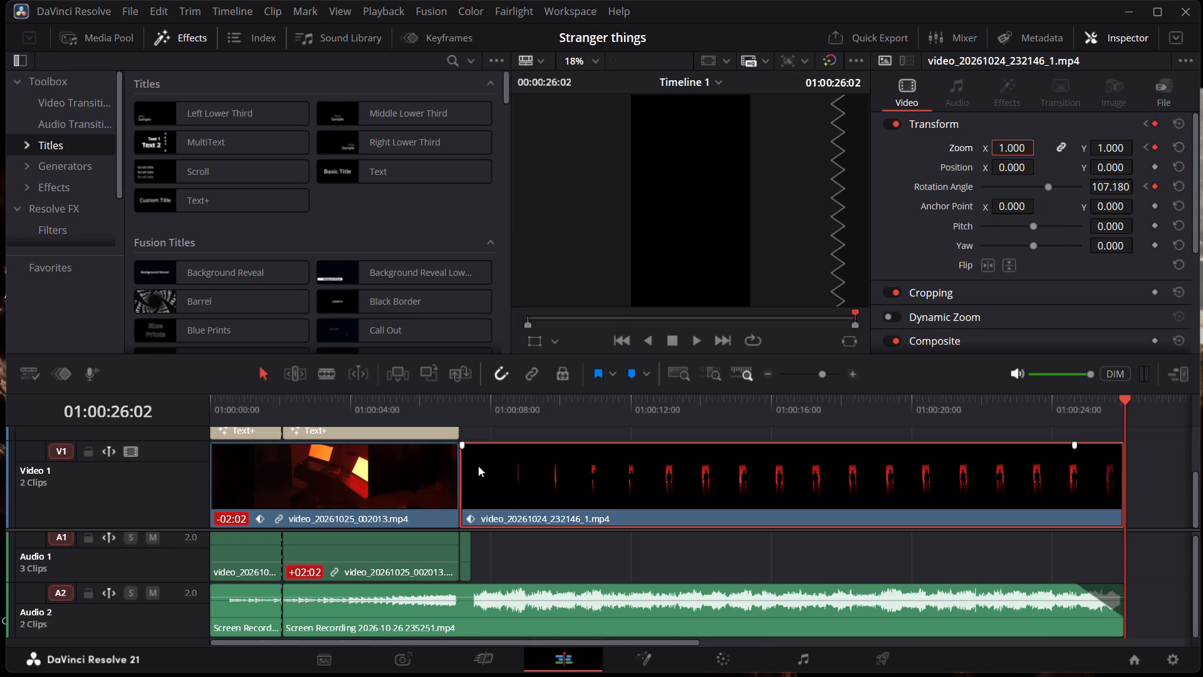
key(ctrl+z)
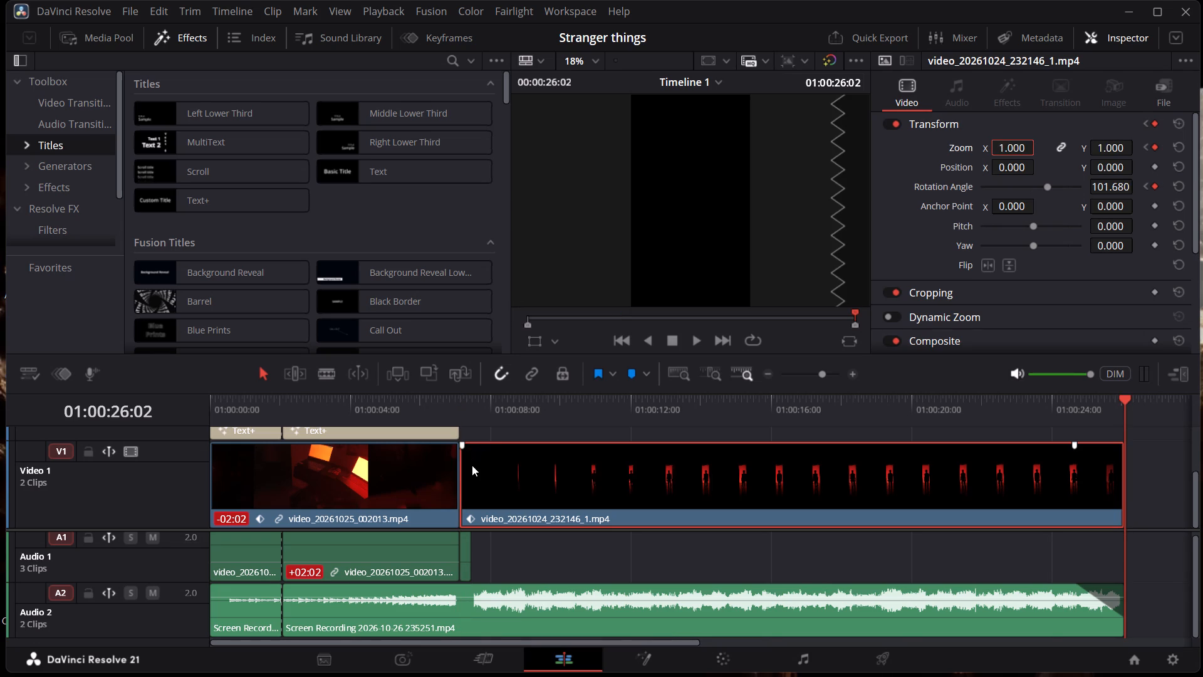
Play the silhouette clip full screen from its start at 01:00:07:03 to its end, and return to the timeline.
click(472, 465)
click(467, 417)
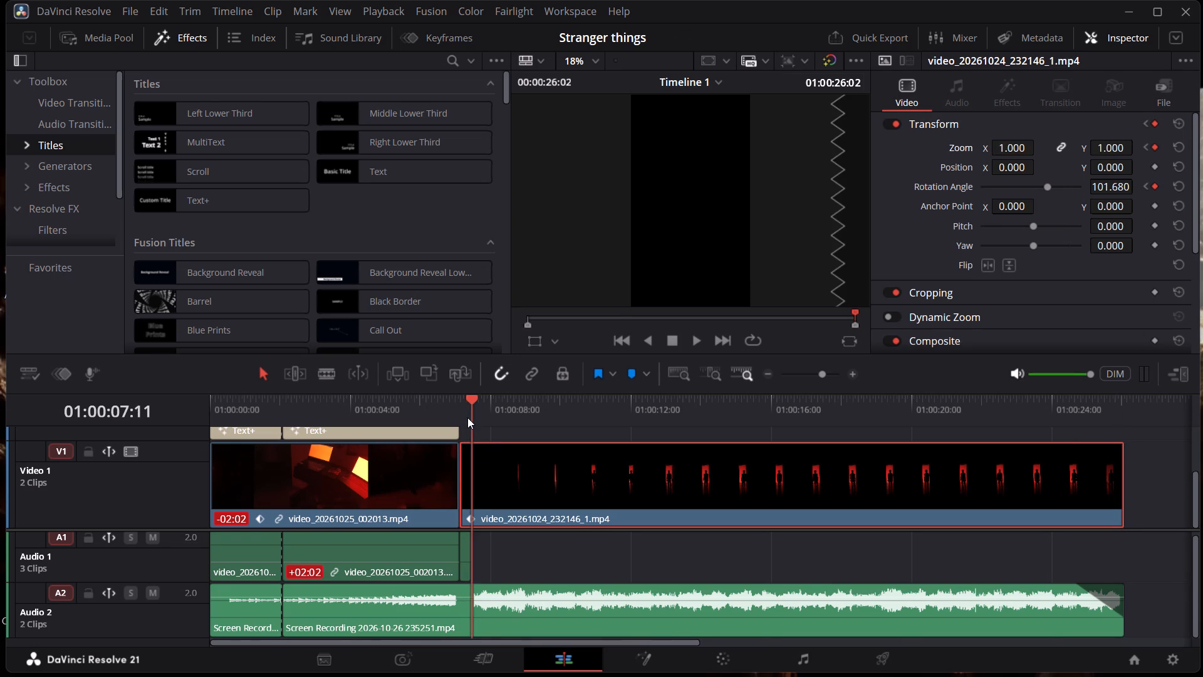
drag(467, 417, 456, 417)
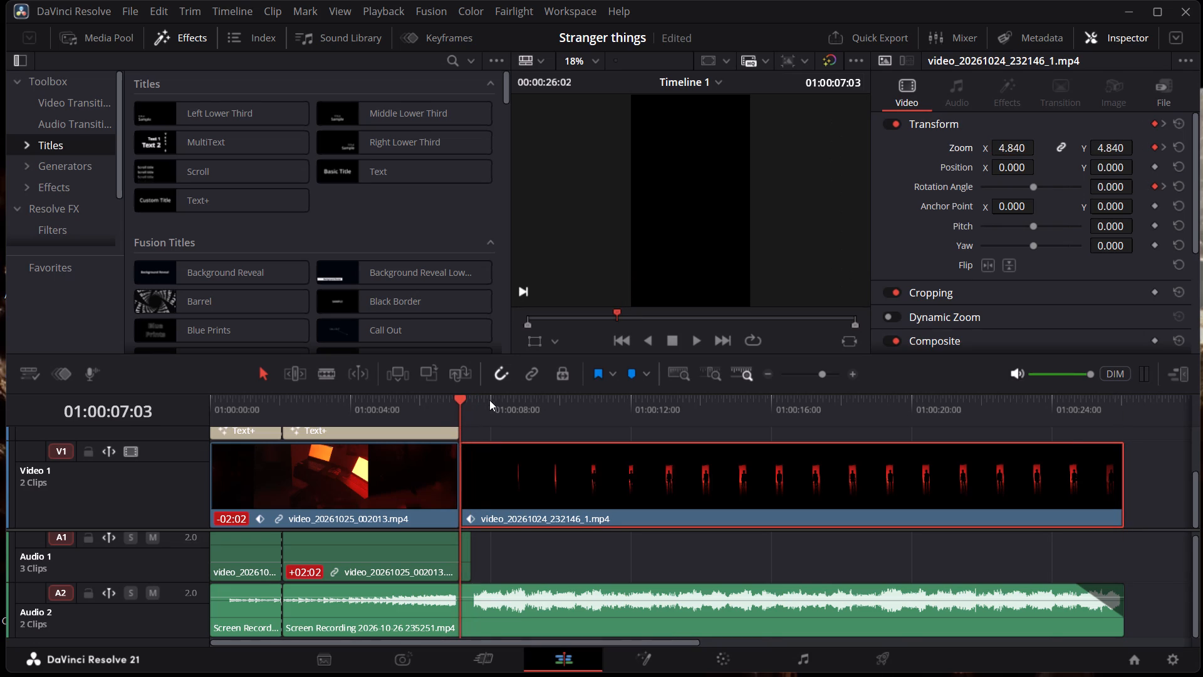
key(ctrl+f)
key(space)
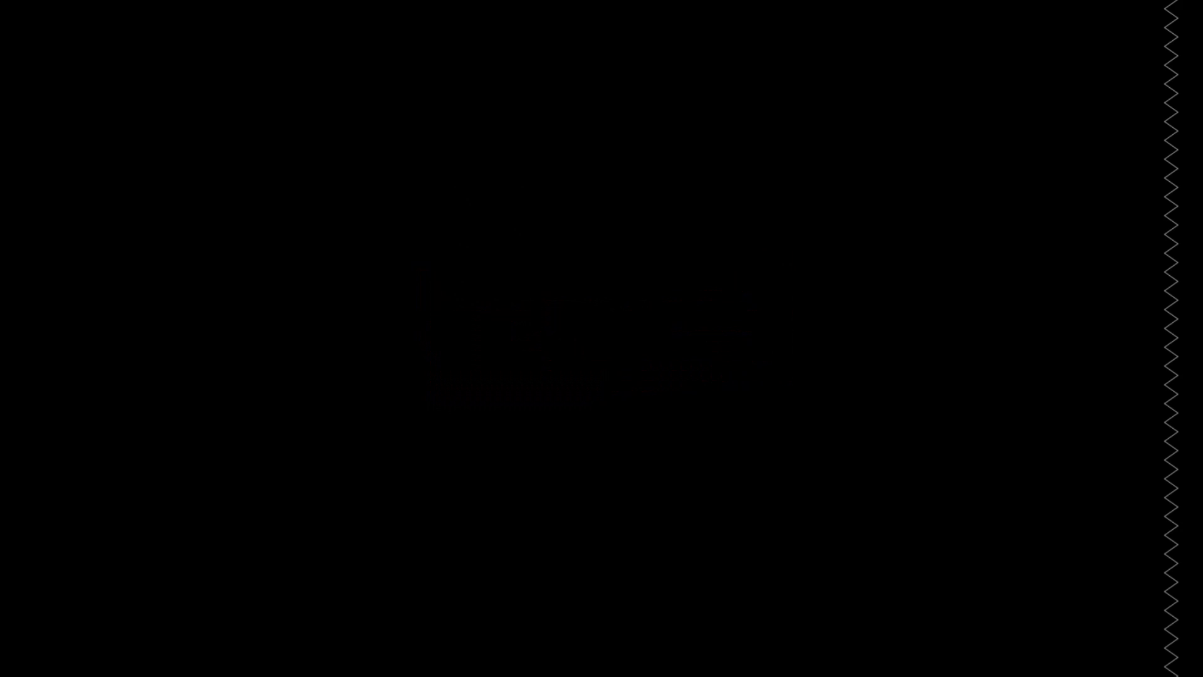
key(Escape)
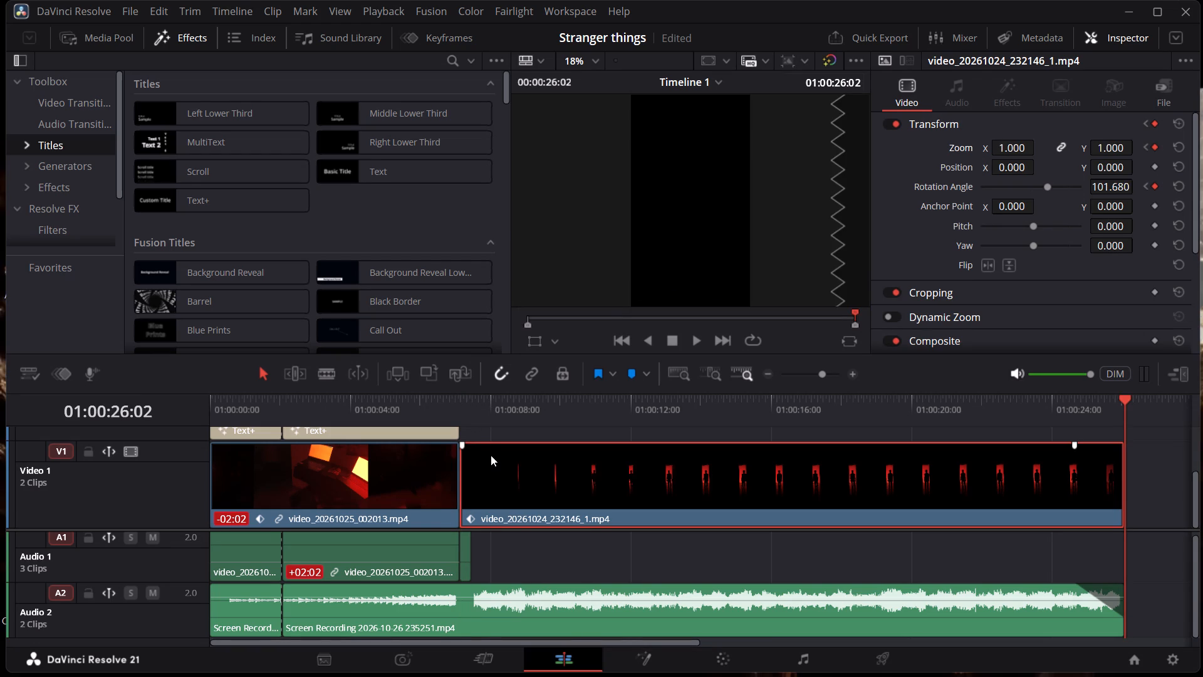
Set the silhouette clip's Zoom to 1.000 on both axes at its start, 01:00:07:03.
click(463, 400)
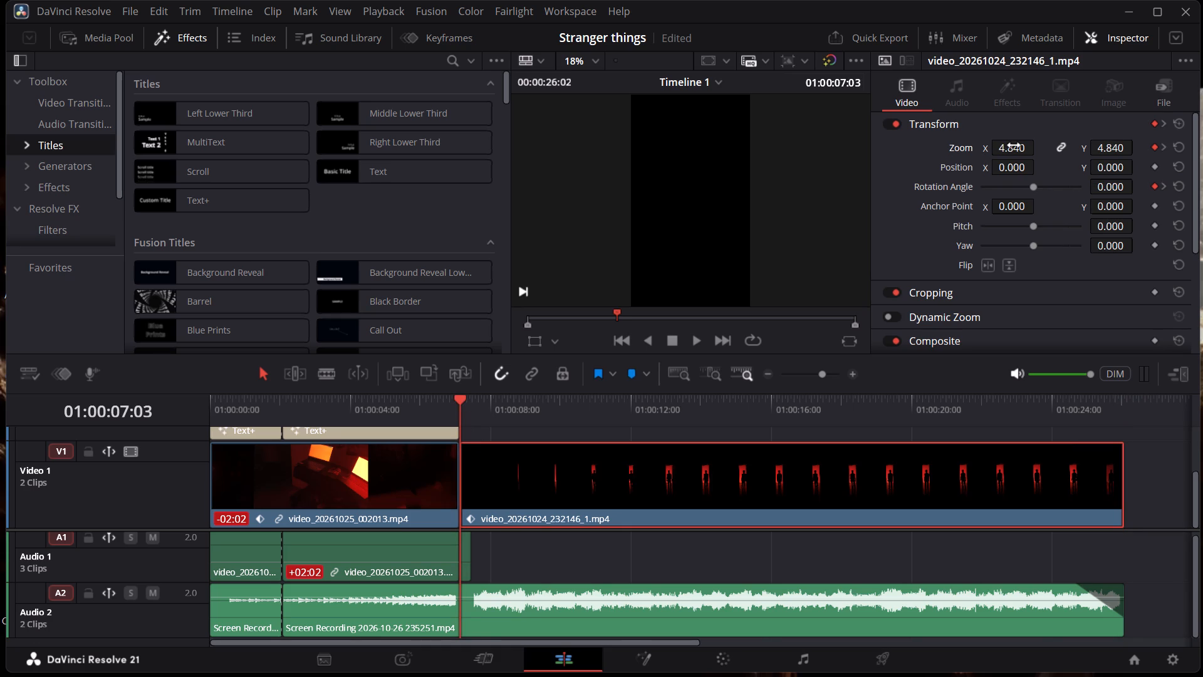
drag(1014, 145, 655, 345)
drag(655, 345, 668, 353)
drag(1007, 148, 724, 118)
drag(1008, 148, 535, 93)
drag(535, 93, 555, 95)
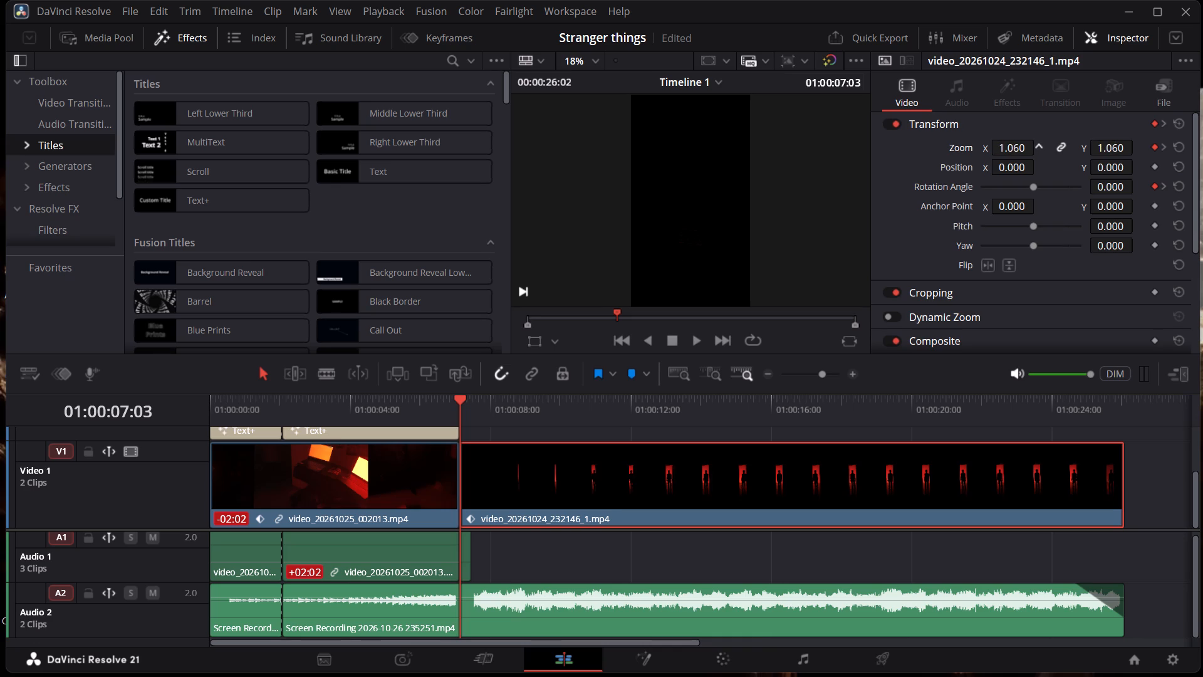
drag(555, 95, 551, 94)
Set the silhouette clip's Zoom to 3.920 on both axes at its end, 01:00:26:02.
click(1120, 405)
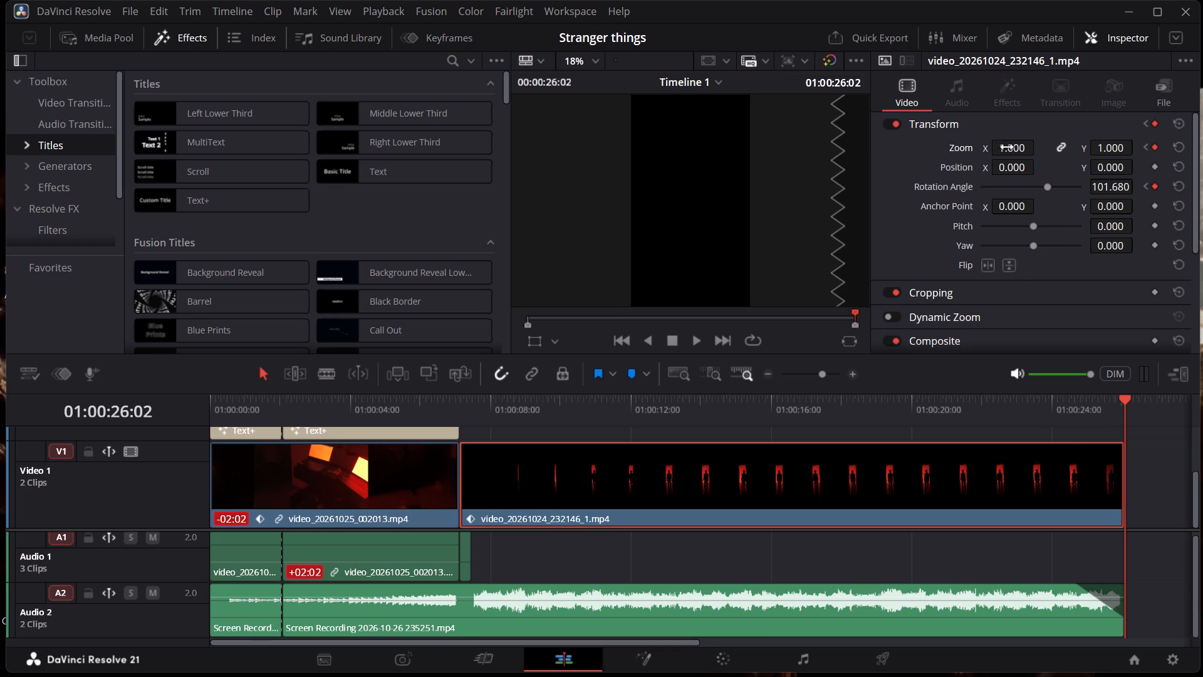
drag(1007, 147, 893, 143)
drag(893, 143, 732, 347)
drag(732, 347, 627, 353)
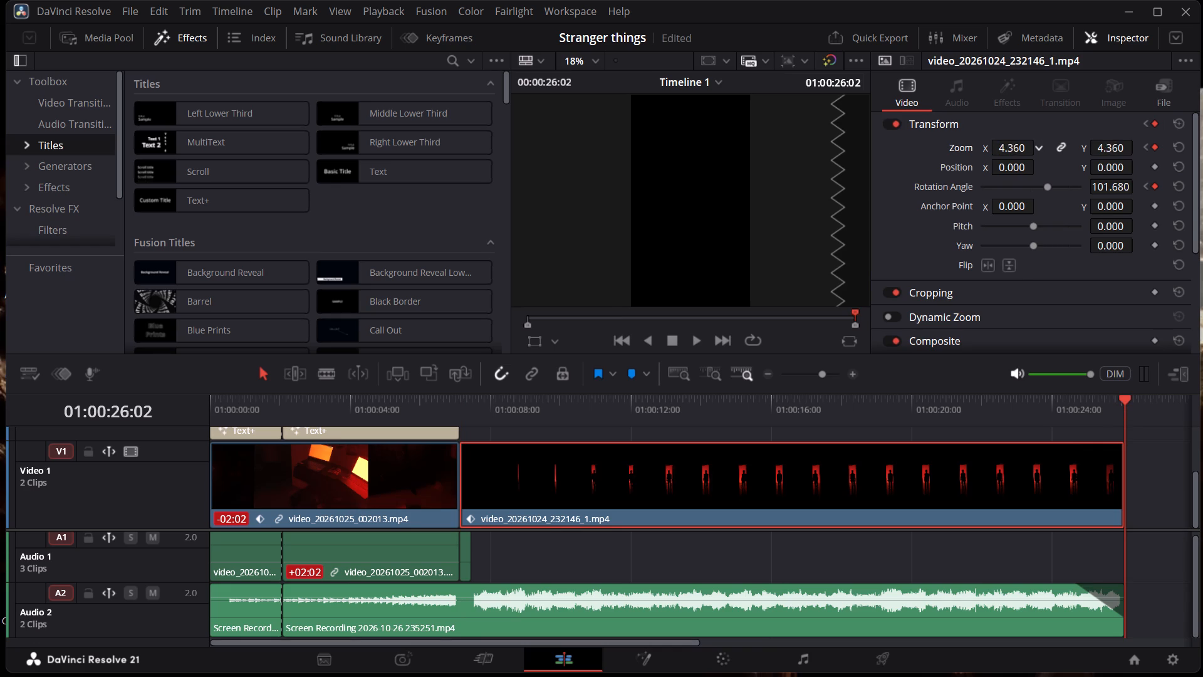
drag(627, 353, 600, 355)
Play the silhouette clip full screen from 01:00:07:03 to check the zoom motion, and return to the timeline.
double_click(461, 407)
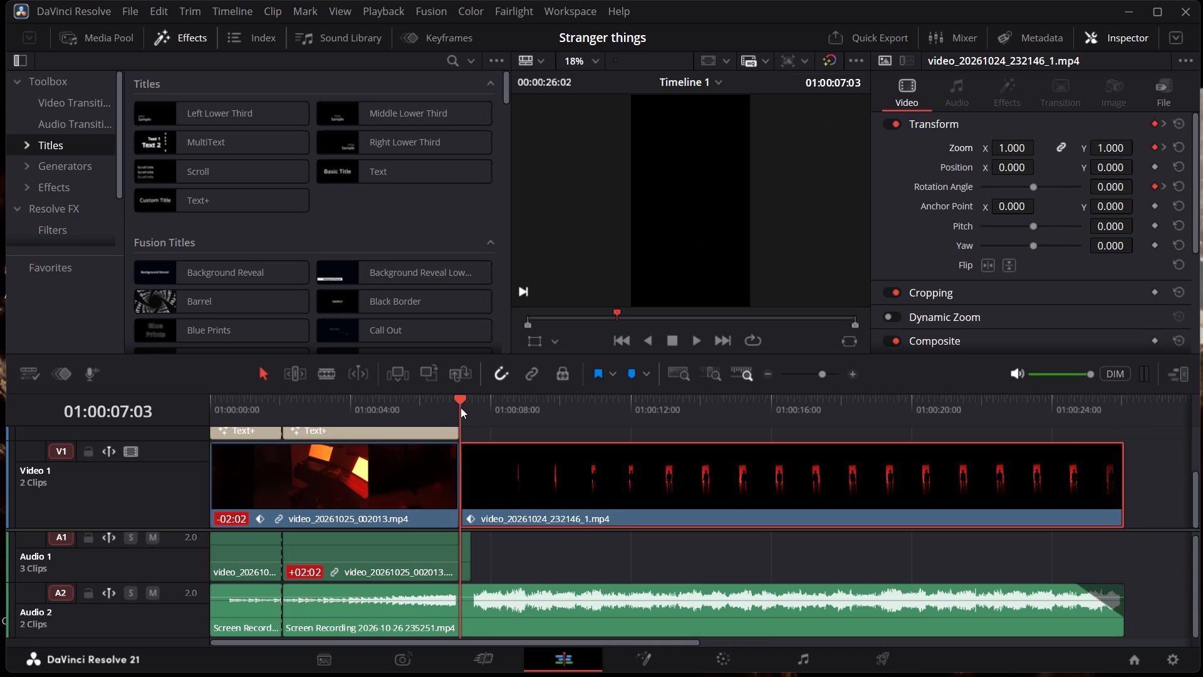
key(ctrl+f)
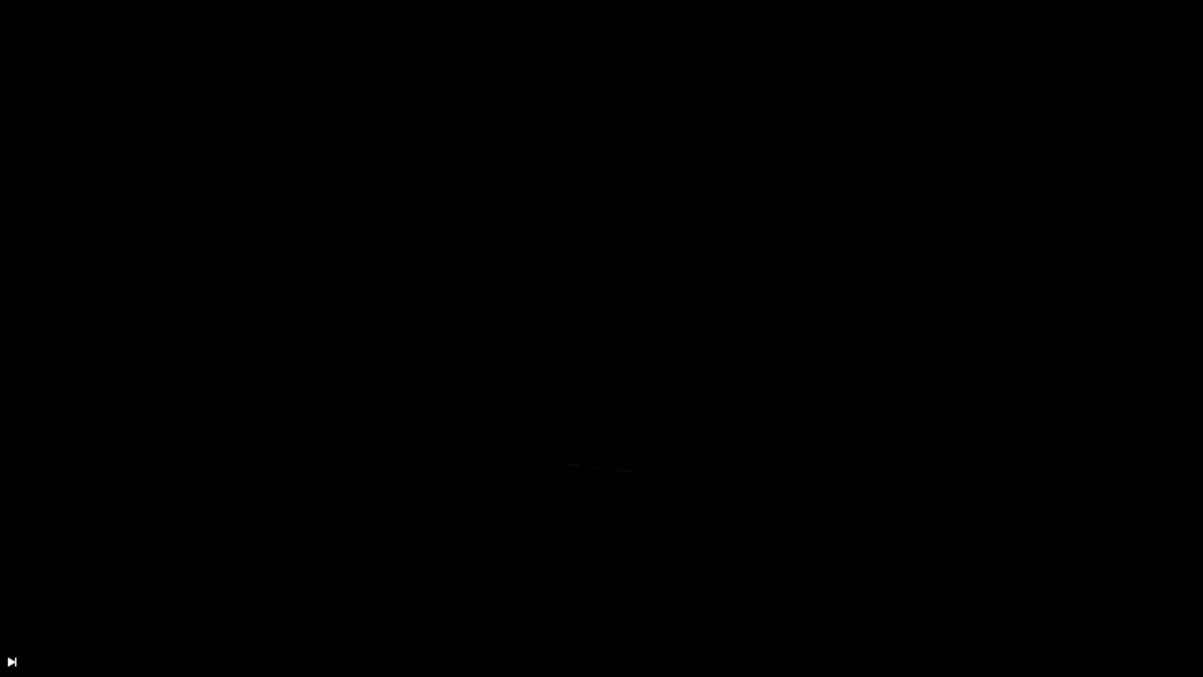
key(space)
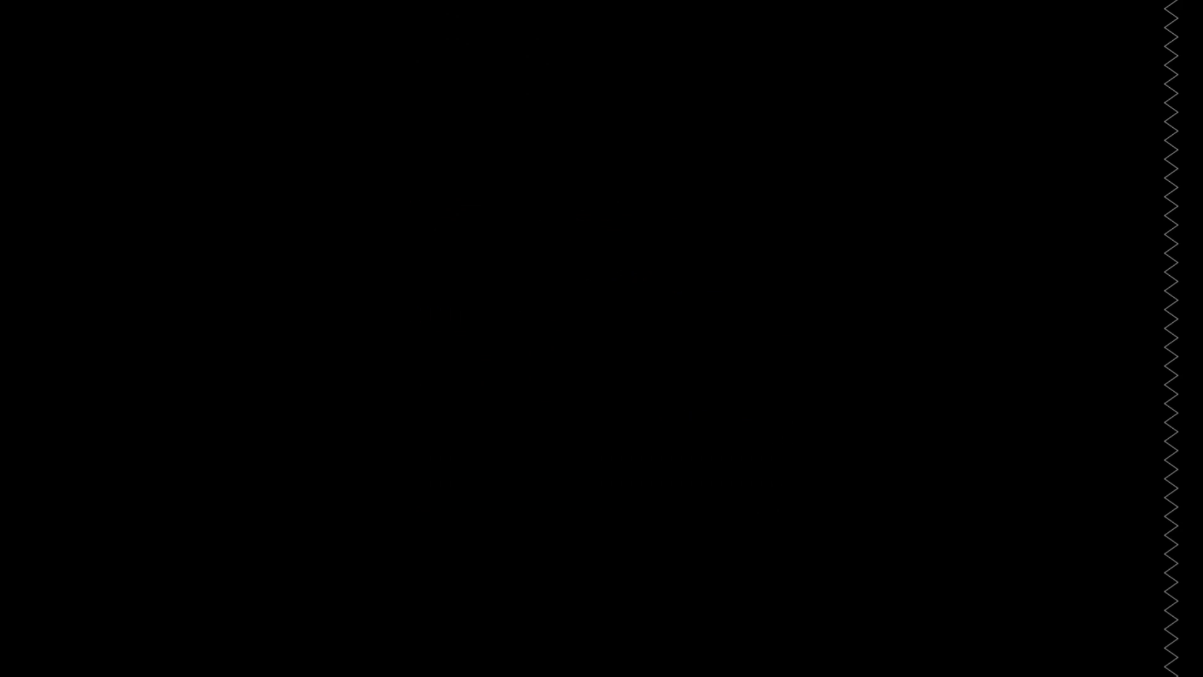
key(ctrl+f)
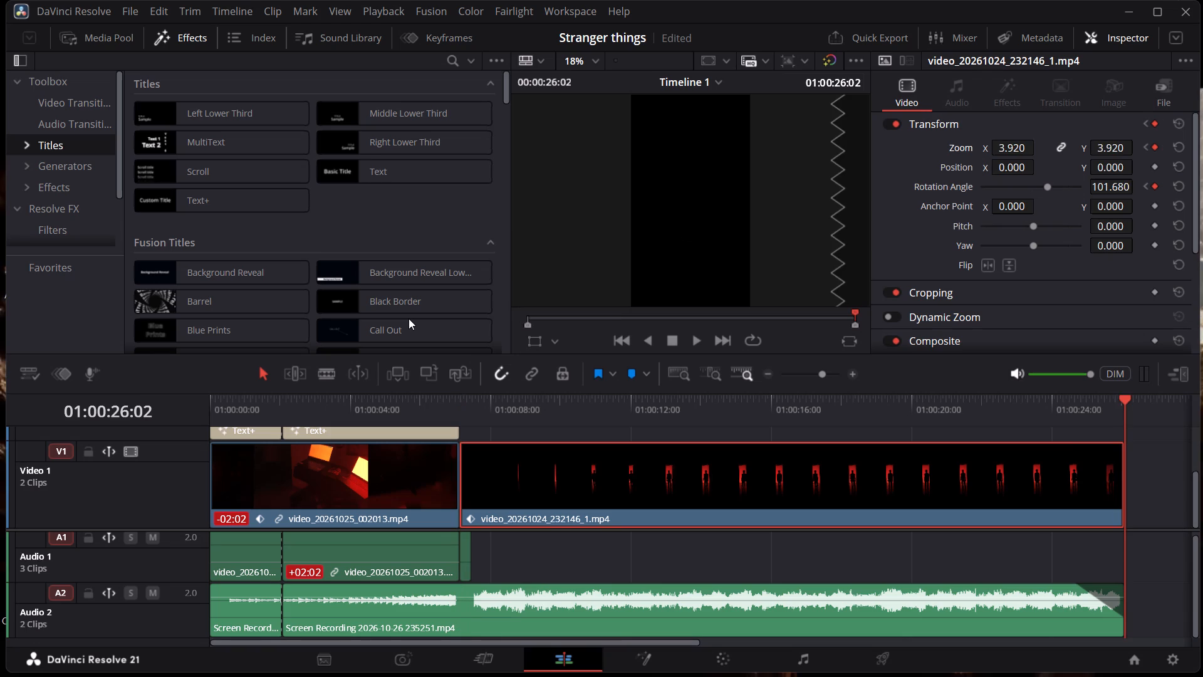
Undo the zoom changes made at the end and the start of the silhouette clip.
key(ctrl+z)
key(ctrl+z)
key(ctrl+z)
Play the silhouette clip full screen from its start, 01:00:07:03, to review the zoom and rotation, and return to the timeline.
click(469, 411)
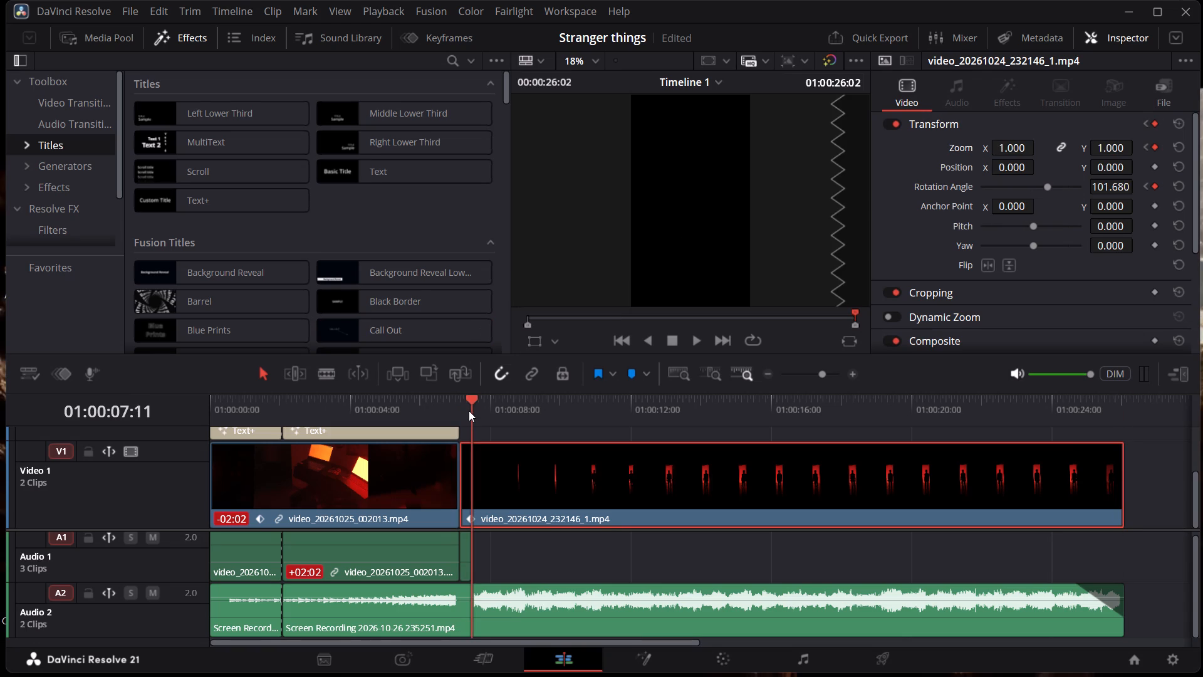
click(462, 414)
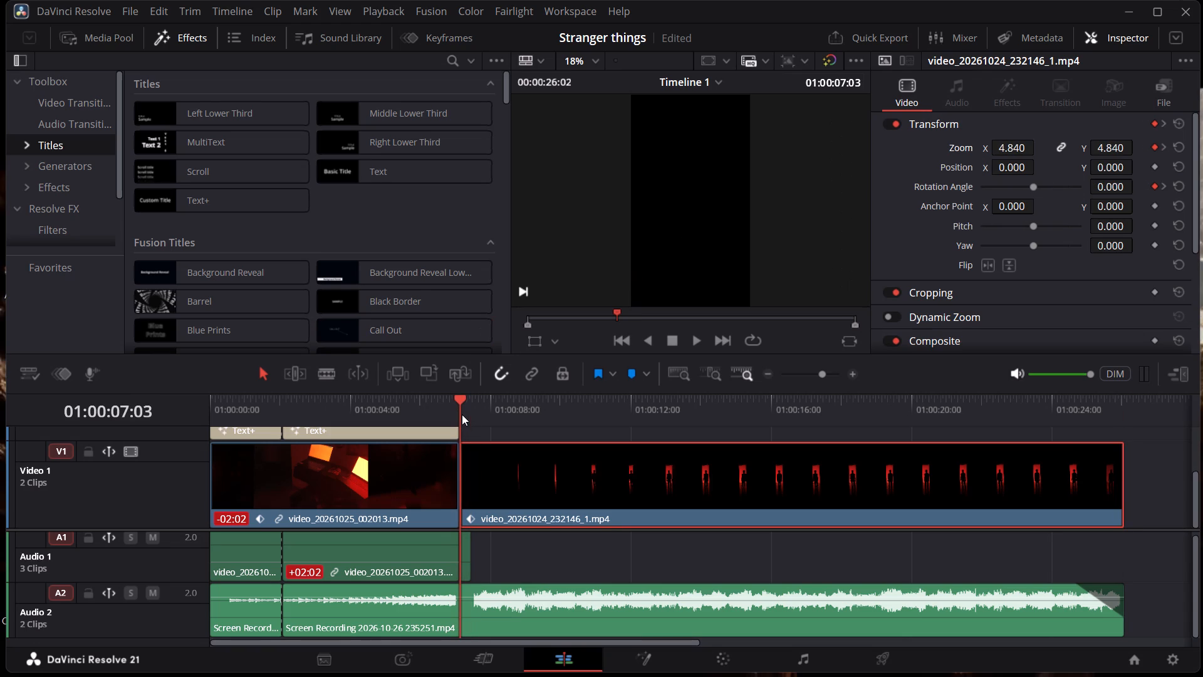
key(ctrl+f)
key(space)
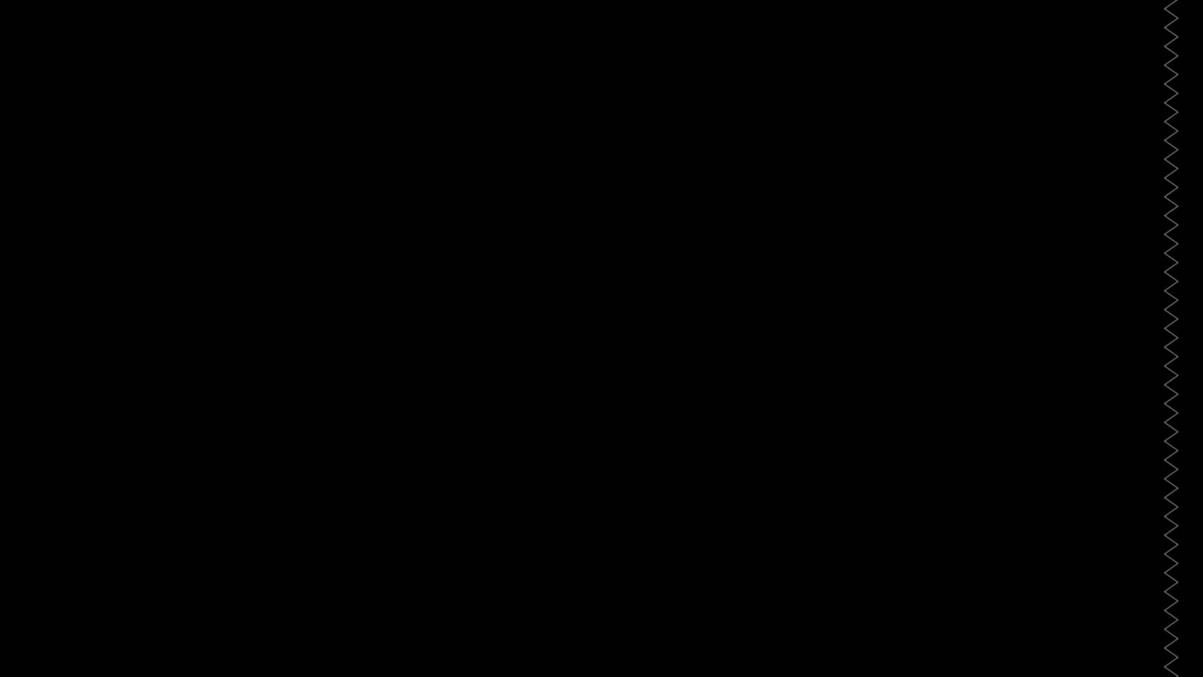
key(Escape)
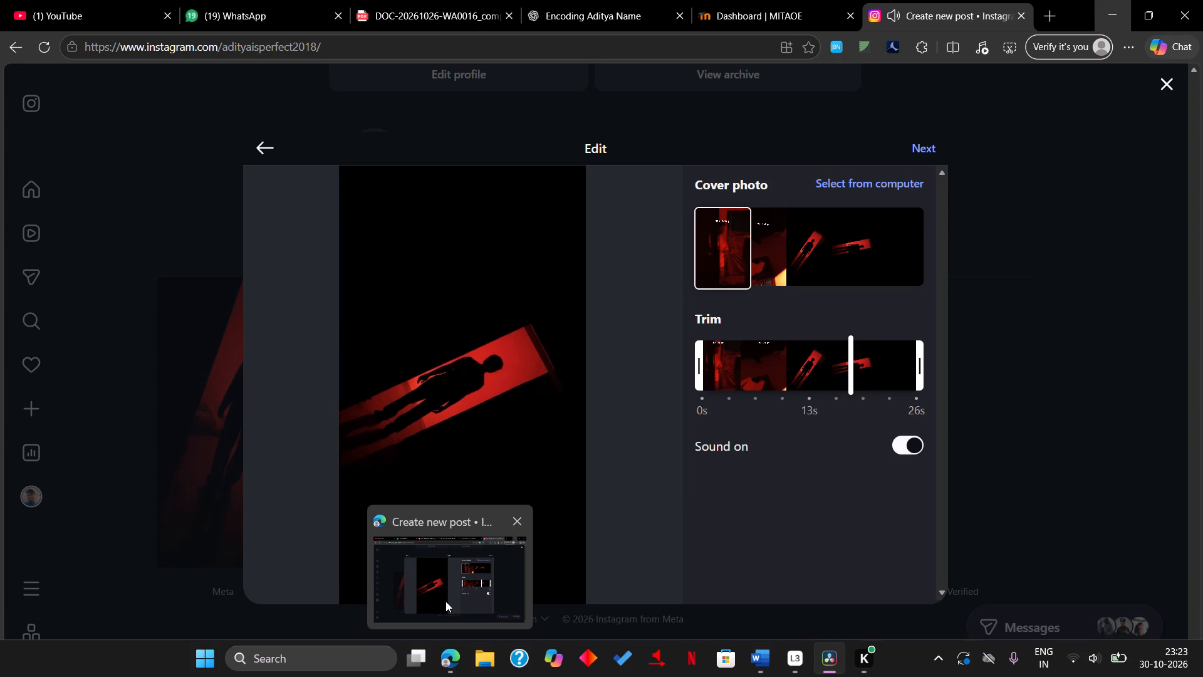
Switch to the Instagram page in Edge, discard the video from the new post draft and close the post dialog.
click(449, 598)
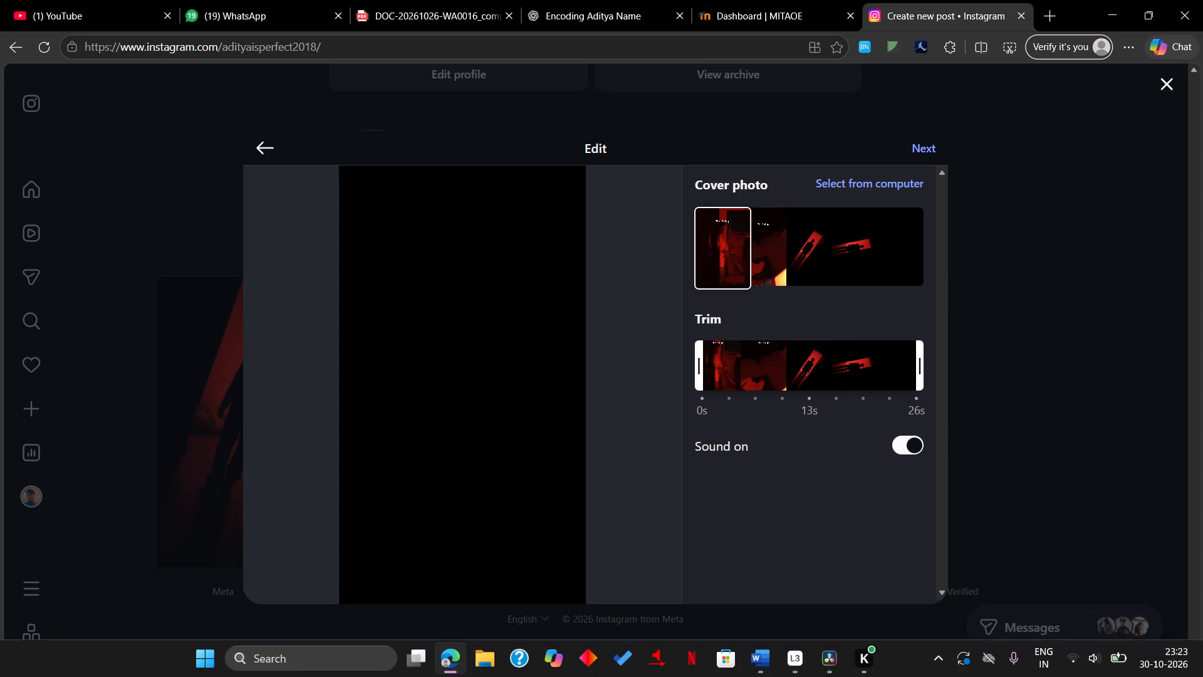
click(258, 142)
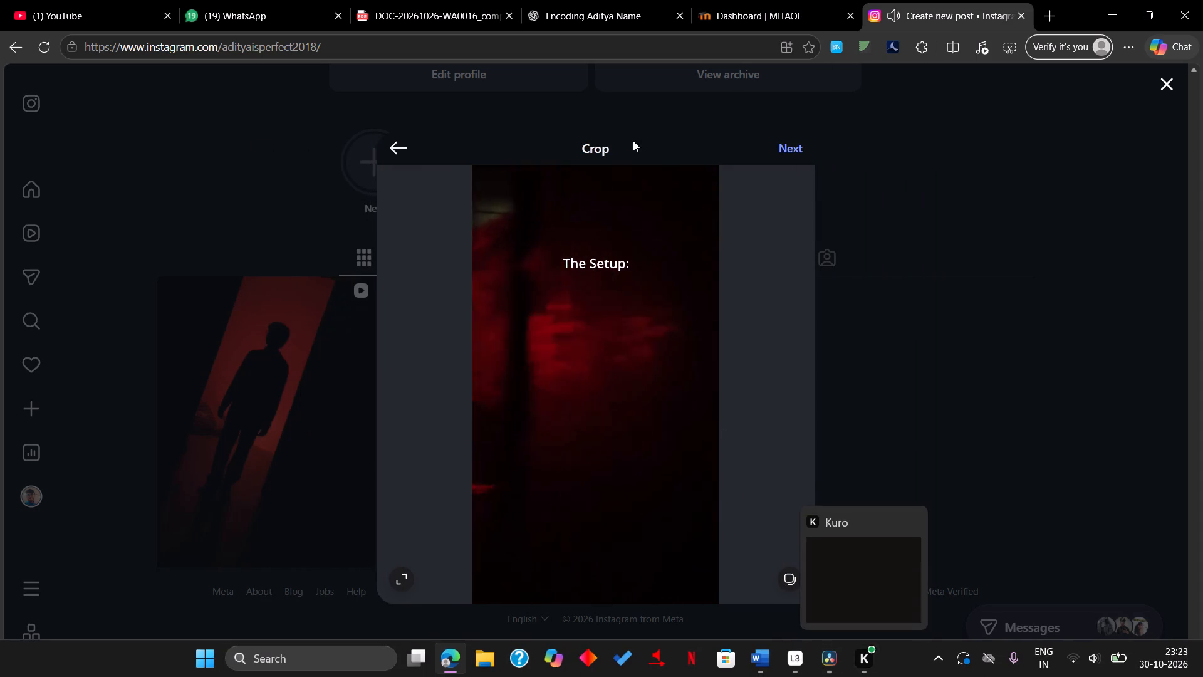
drag(381, 150, 392, 150)
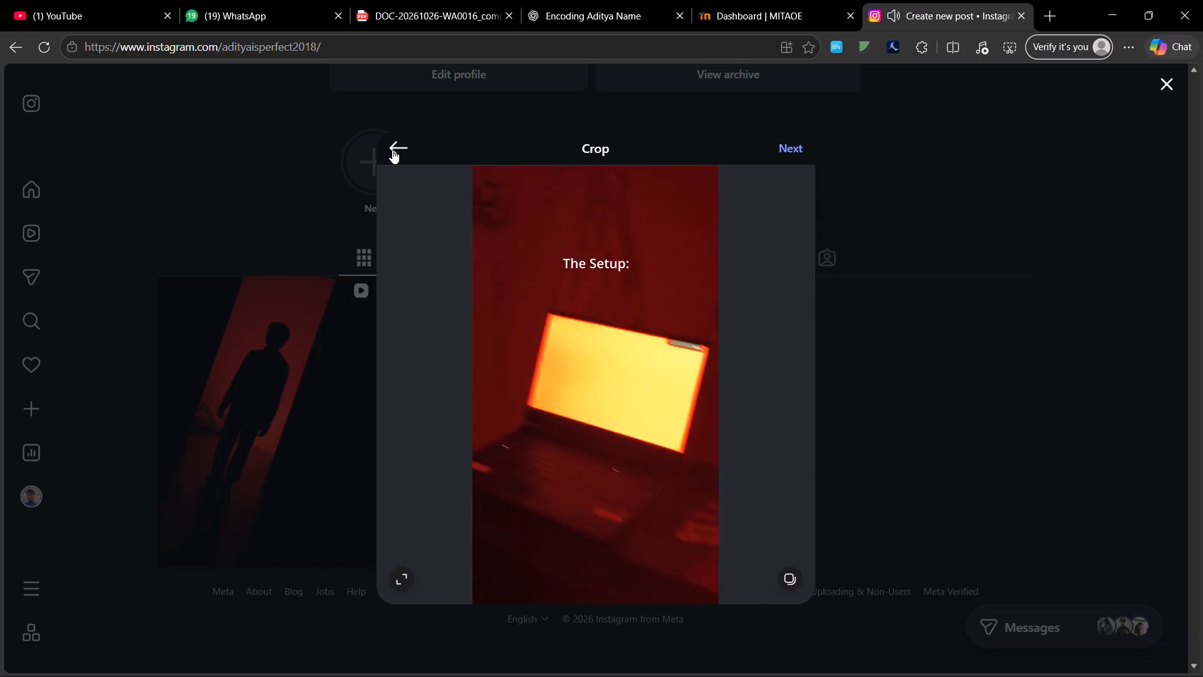
click(392, 150)
click(544, 277)
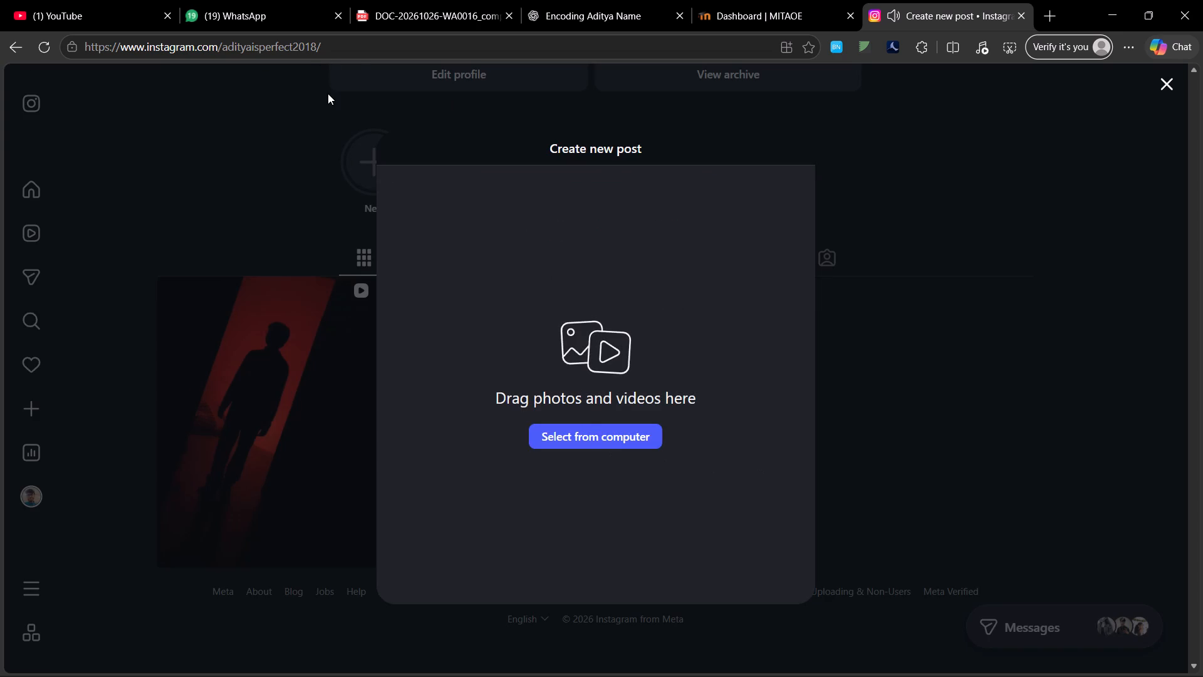
click(328, 93)
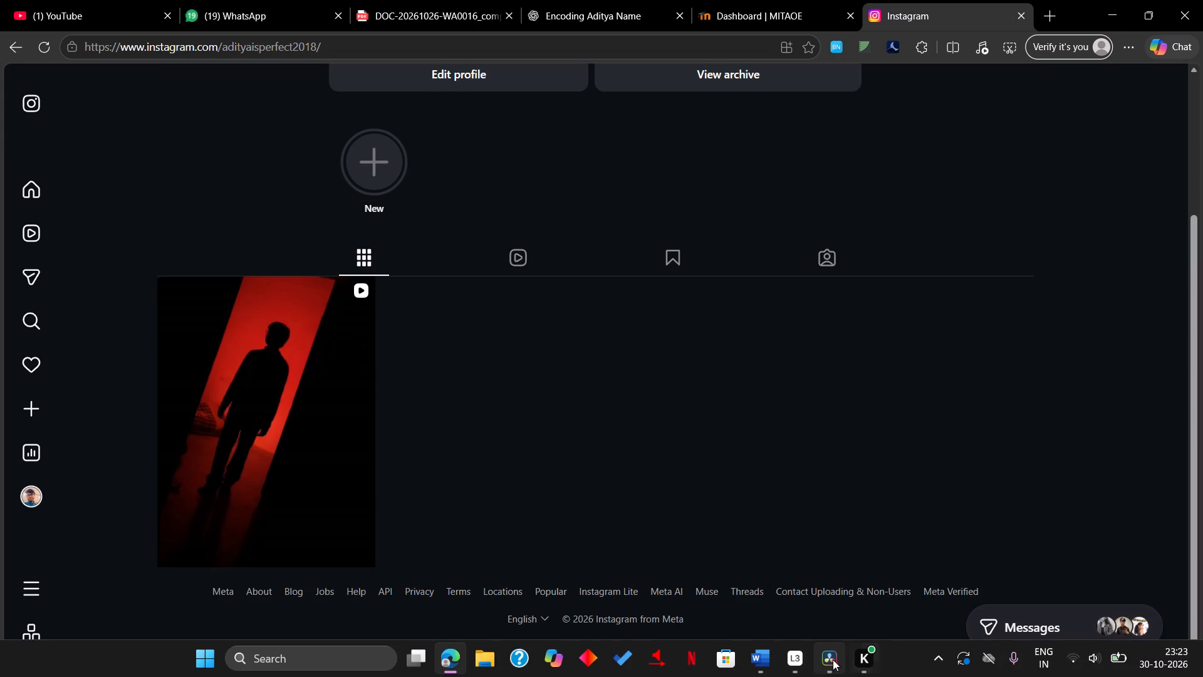
Switch back to DaVinci Resolve and scrub through the silhouette clip from 01:00:07:11 to 01:00:24:05 to examine its zoom and rotation.
click(793, 598)
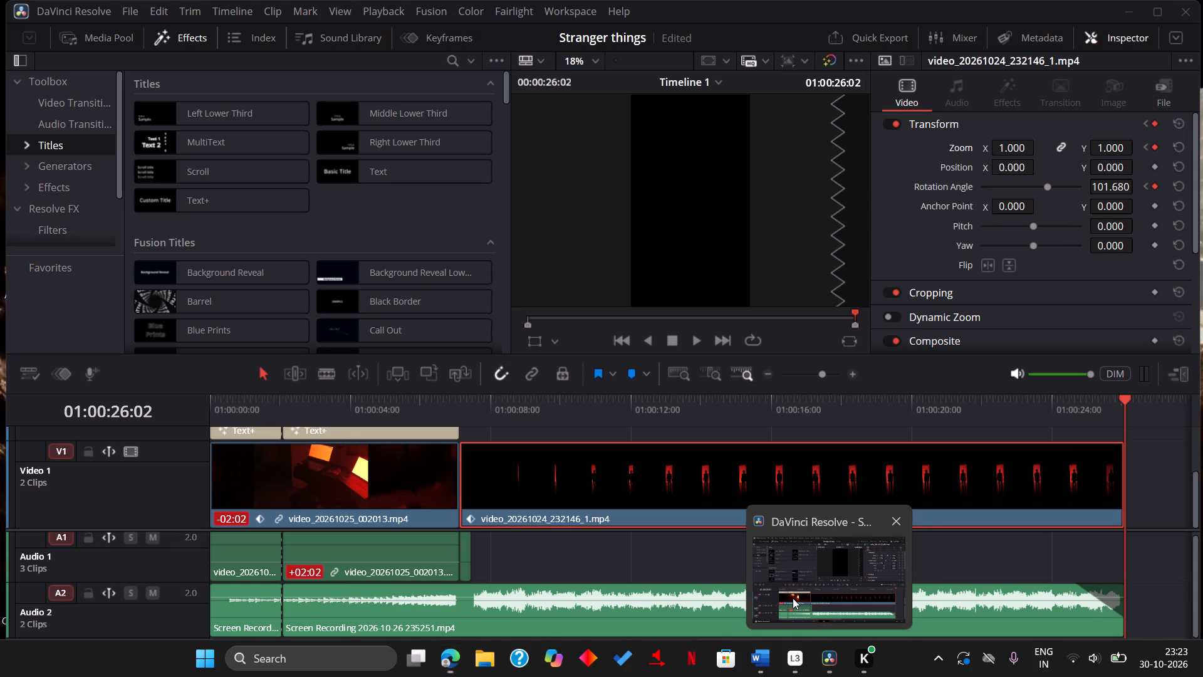
drag(464, 401, 495, 405)
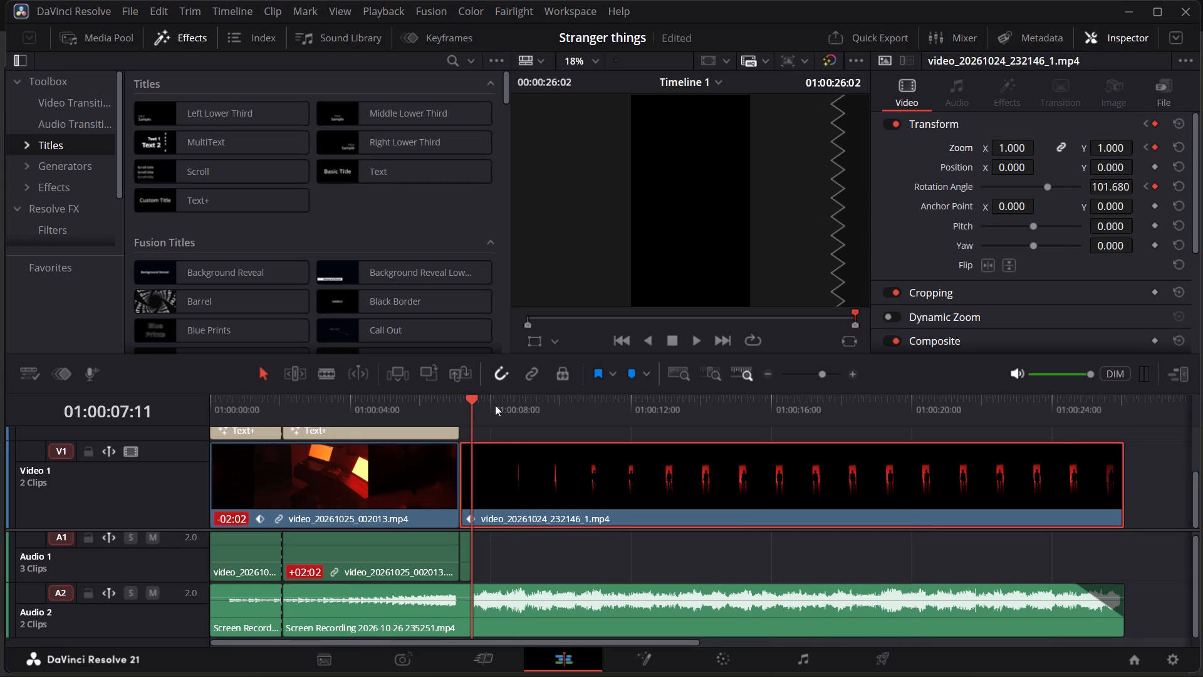
drag(495, 405, 511, 406)
drag(492, 408, 527, 413)
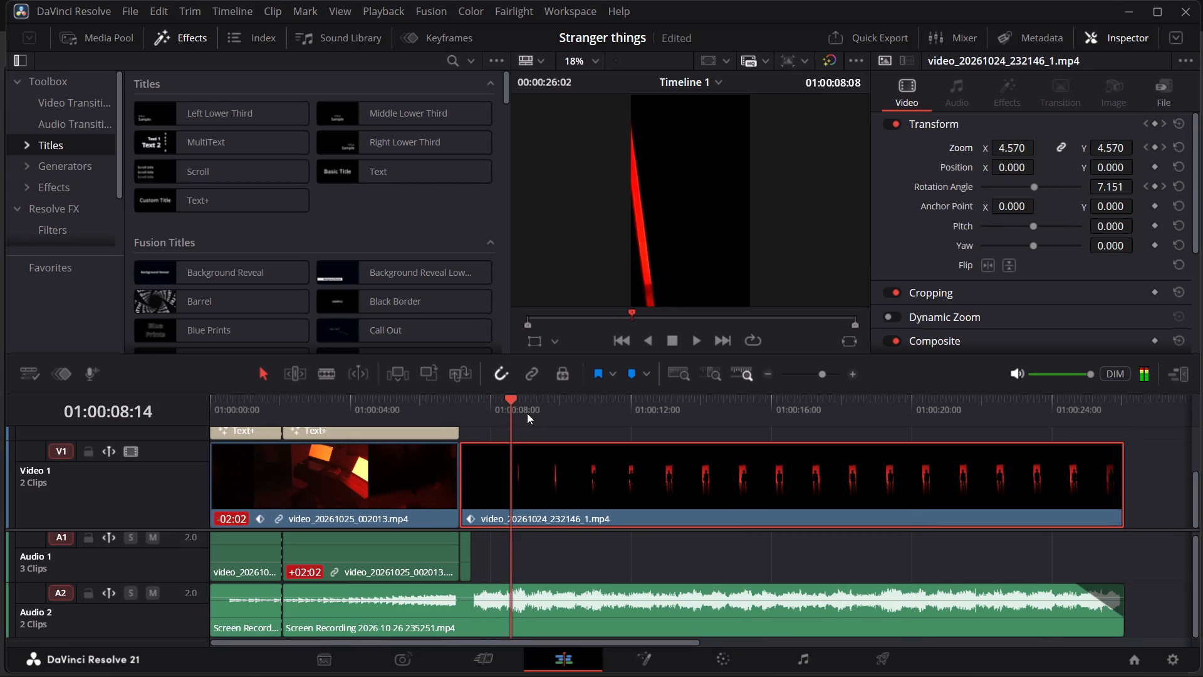
drag(527, 413, 693, 416)
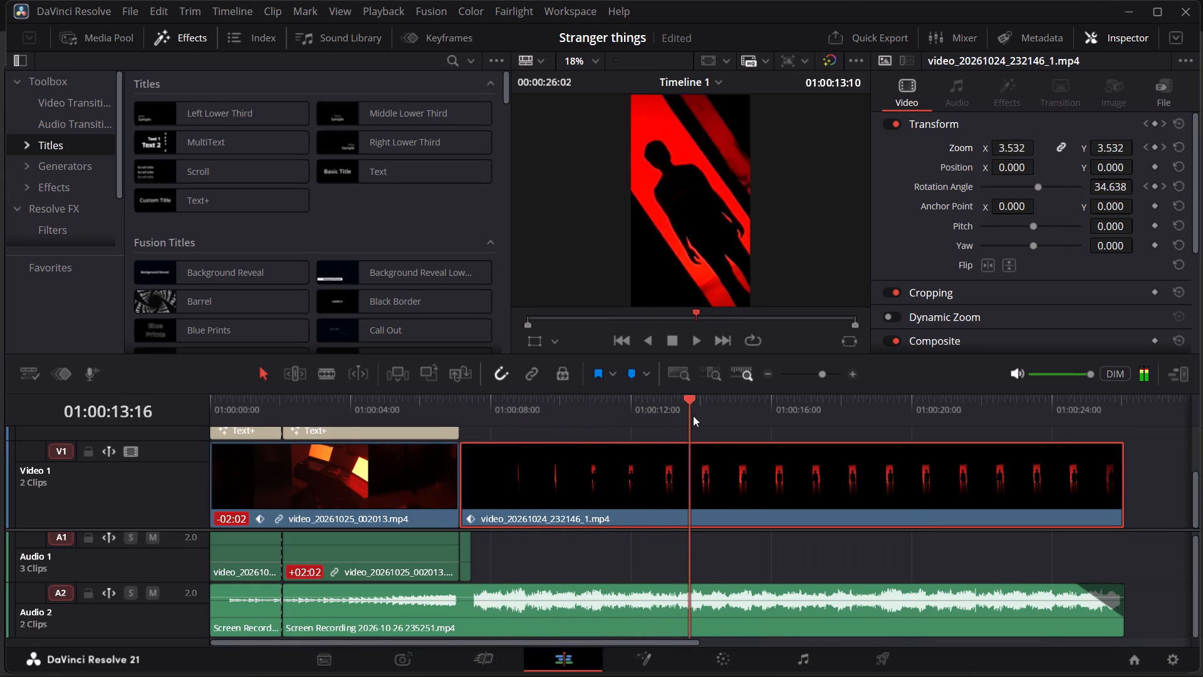
drag(693, 416, 843, 401)
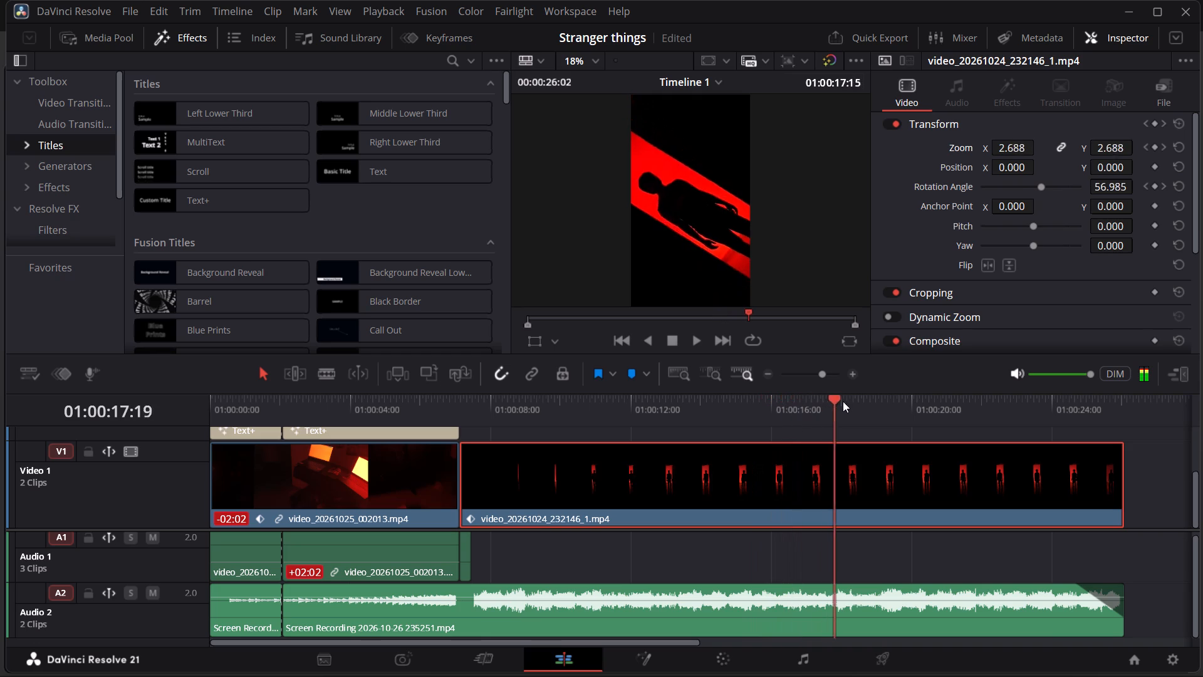
drag(843, 401, 1013, 380)
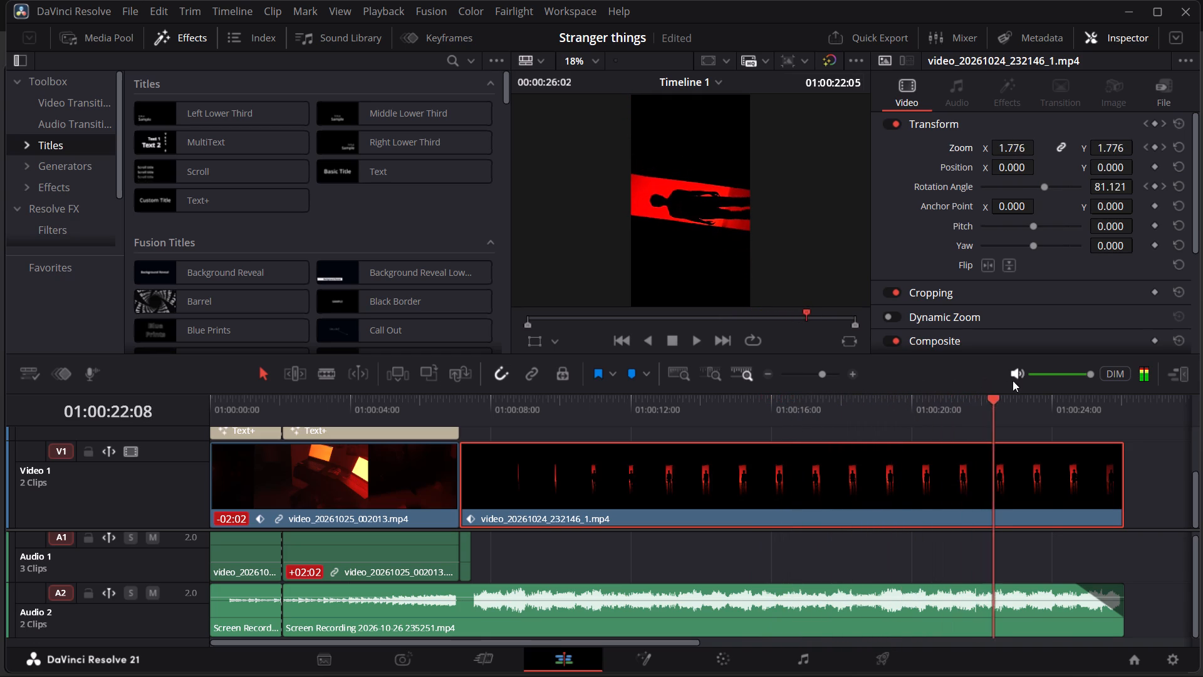
drag(1013, 380, 1060, 389)
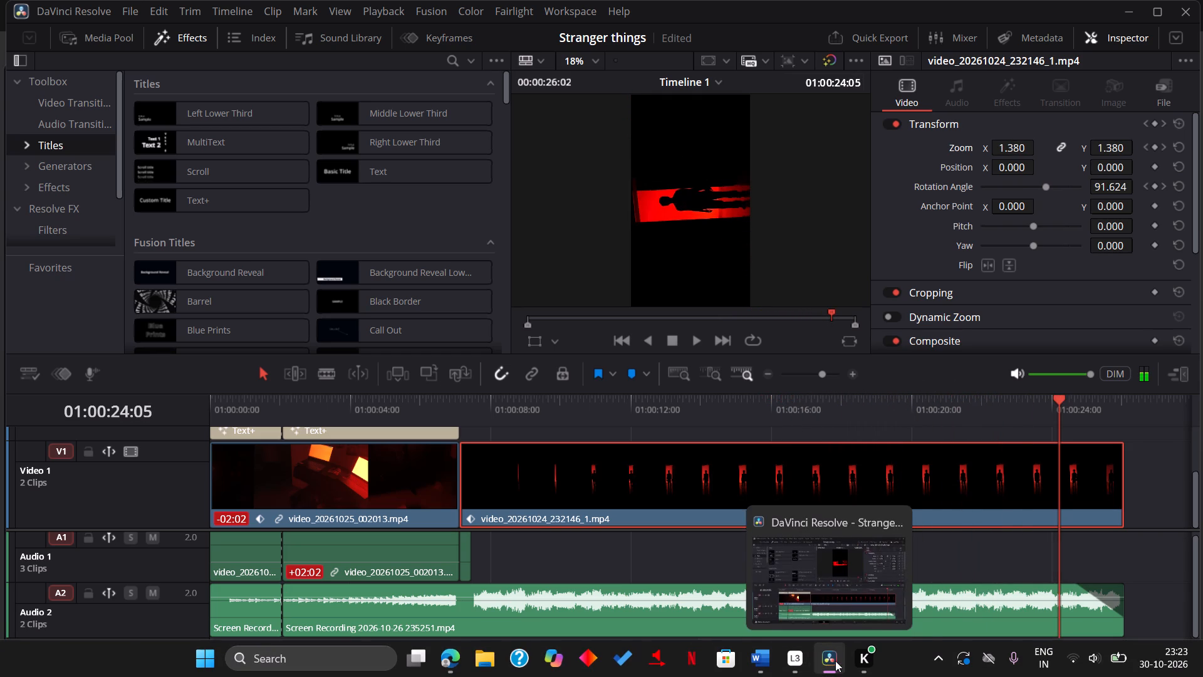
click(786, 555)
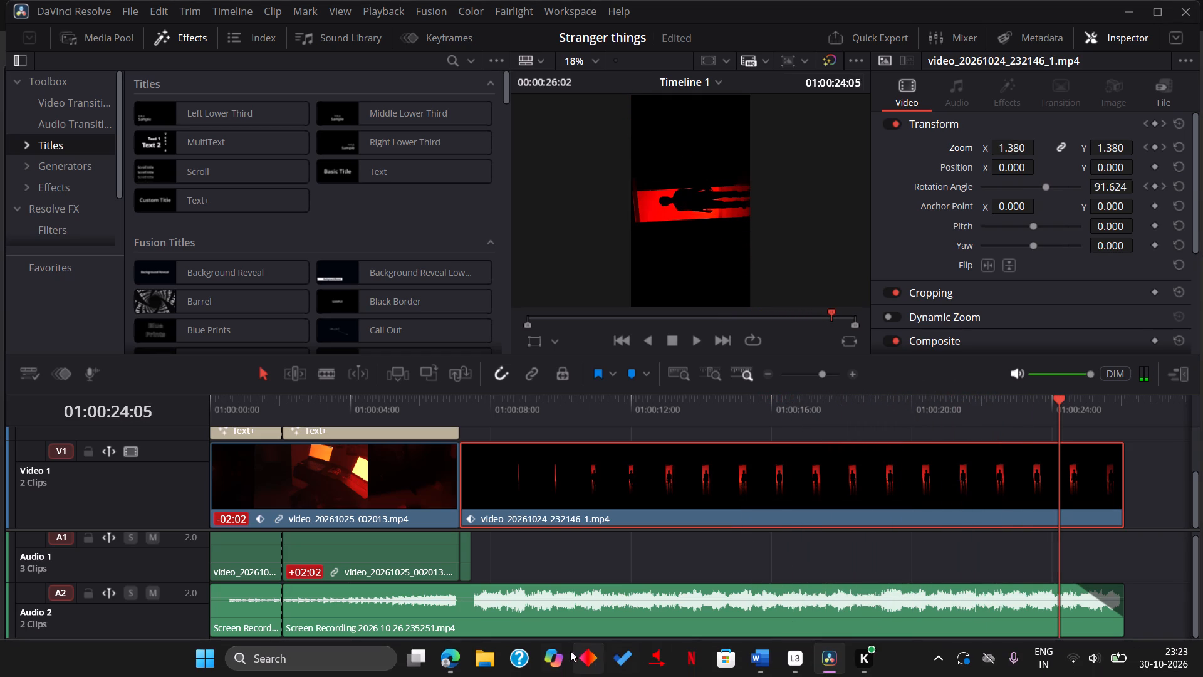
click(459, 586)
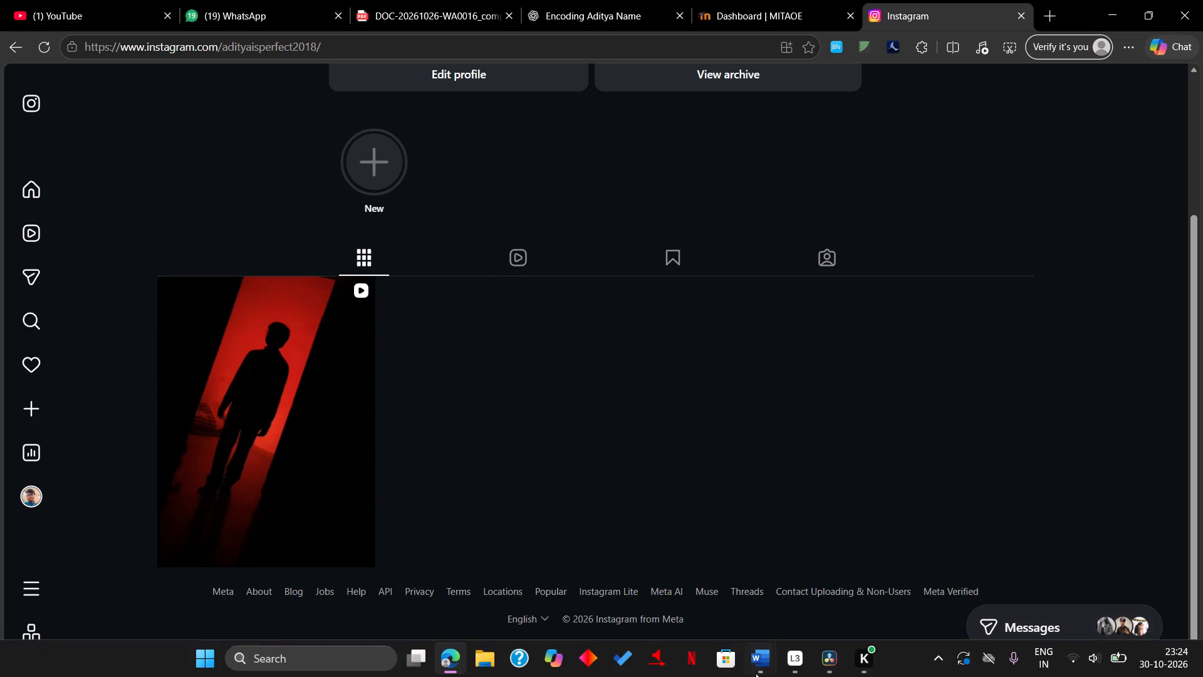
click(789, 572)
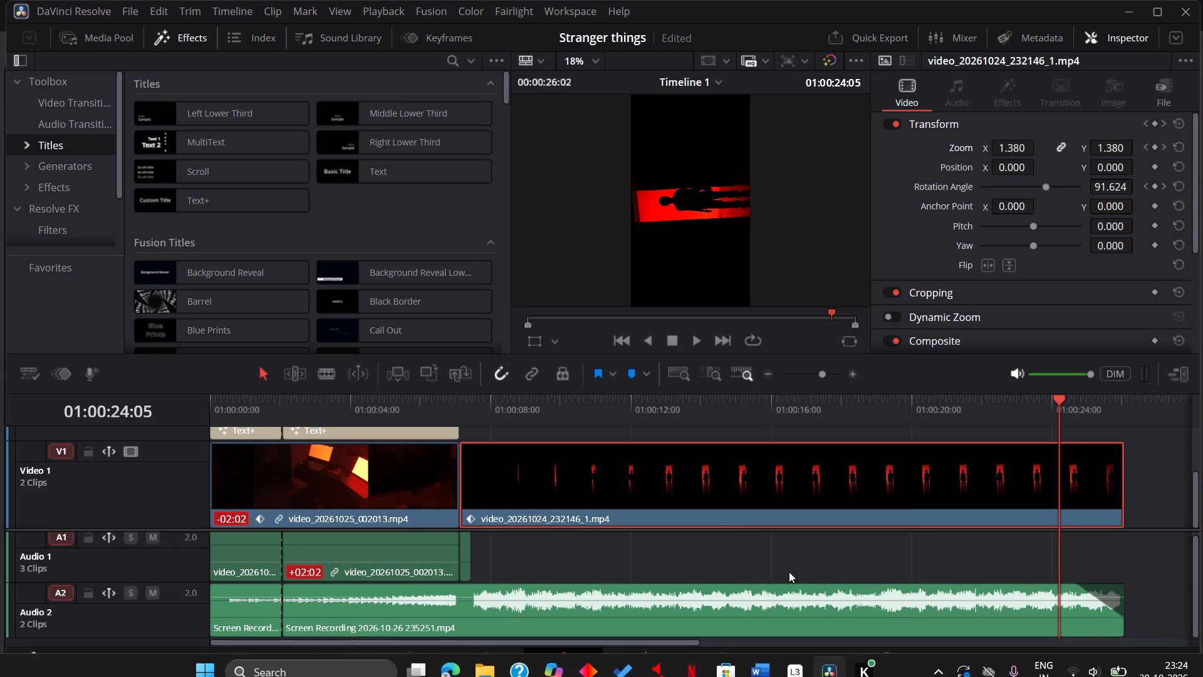
Scrub the silhouette clip from 01:00:07:03, play its middle section with a full-screen view, and stop playback at 01:00:22:10.
drag(500, 409, 462, 408)
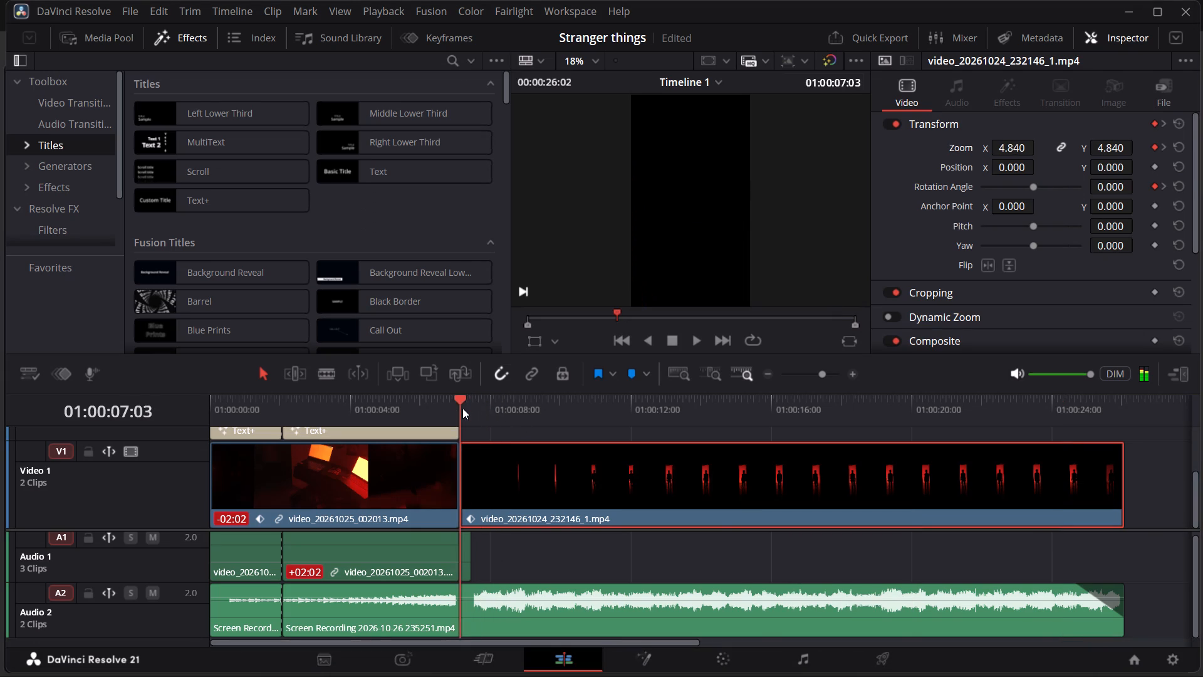
drag(462, 408, 641, 416)
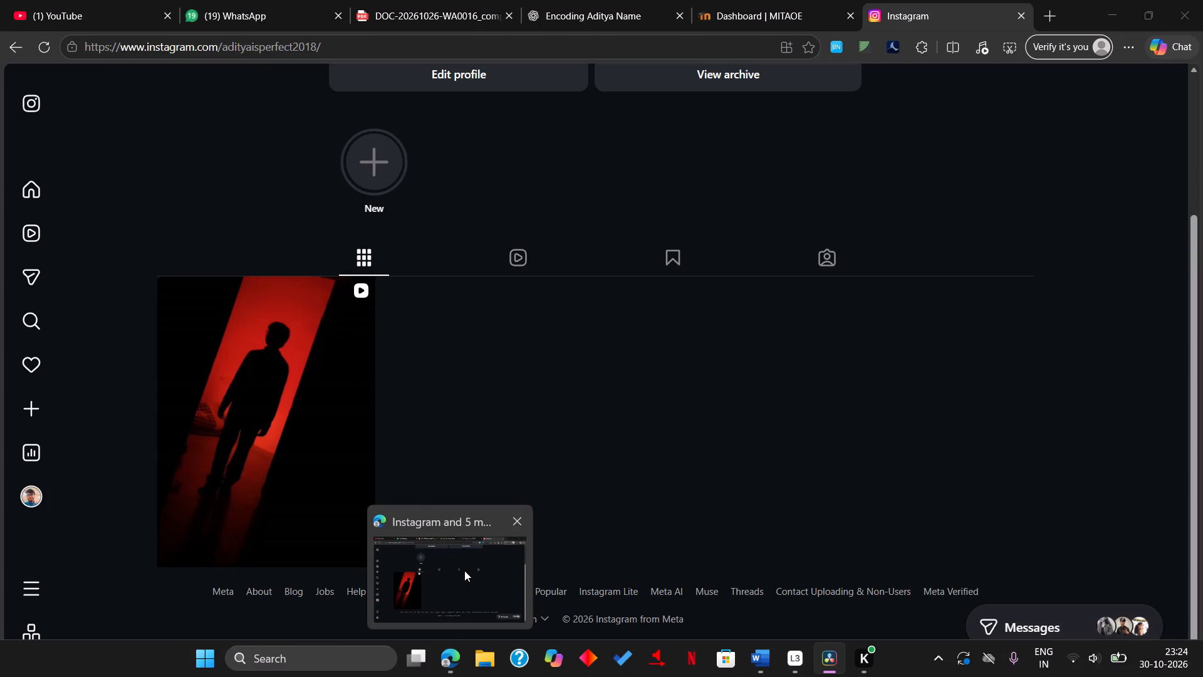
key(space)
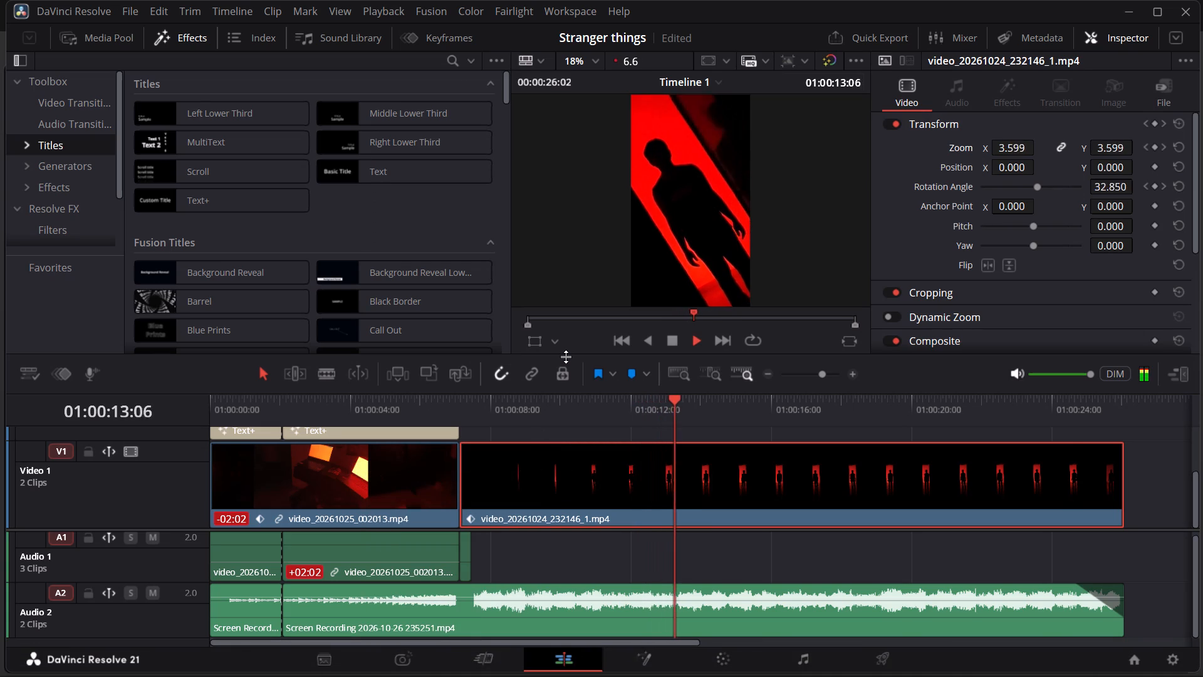
key(ctrl+f)
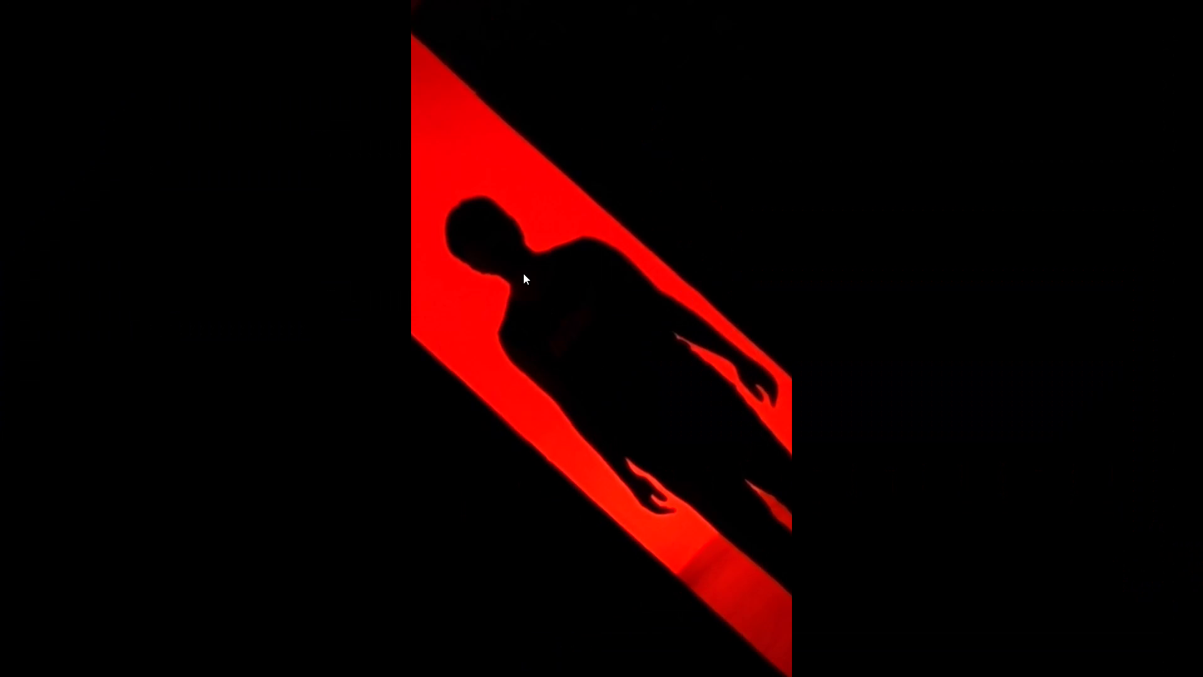
key(ctrl+f)
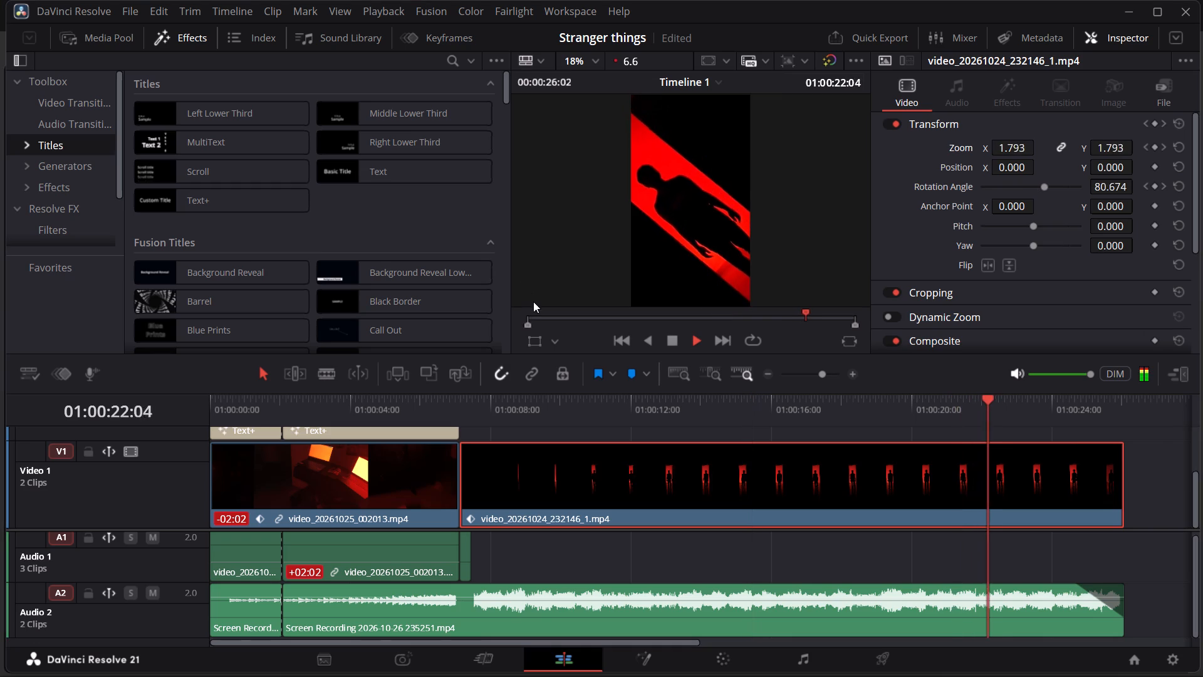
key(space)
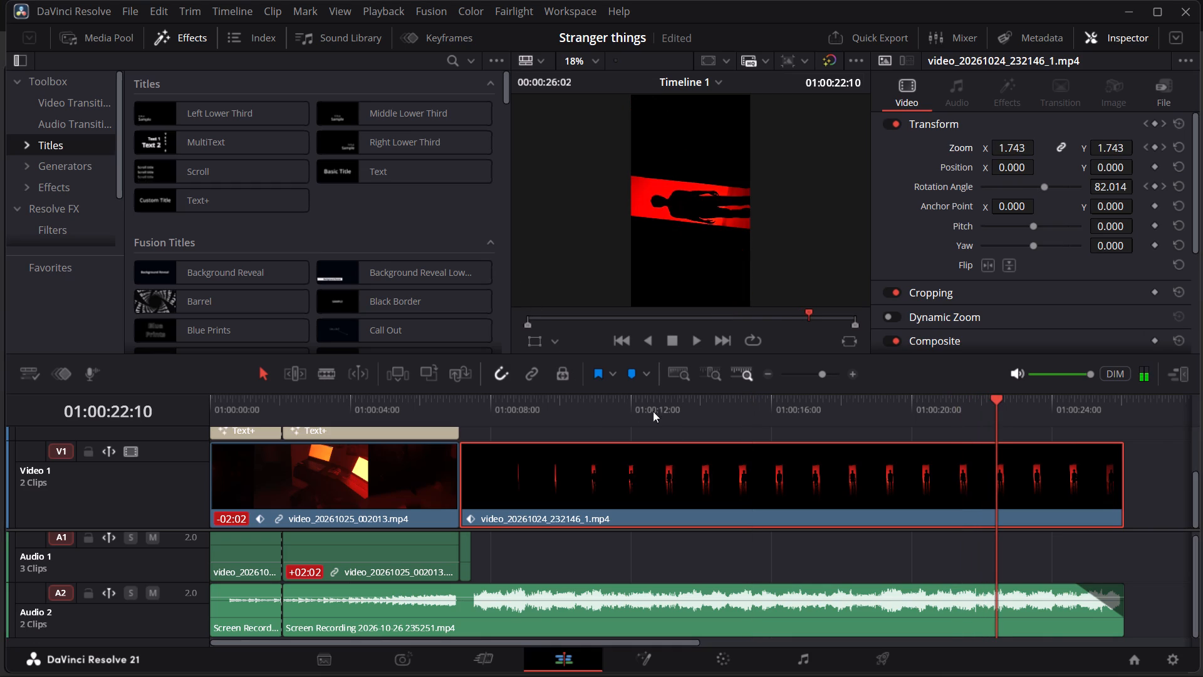
Scrub the silhouette clip from 01:00:07:11 to 01:00:11:17 to examine its opening zoom and rotation.
drag(482, 414, 470, 414)
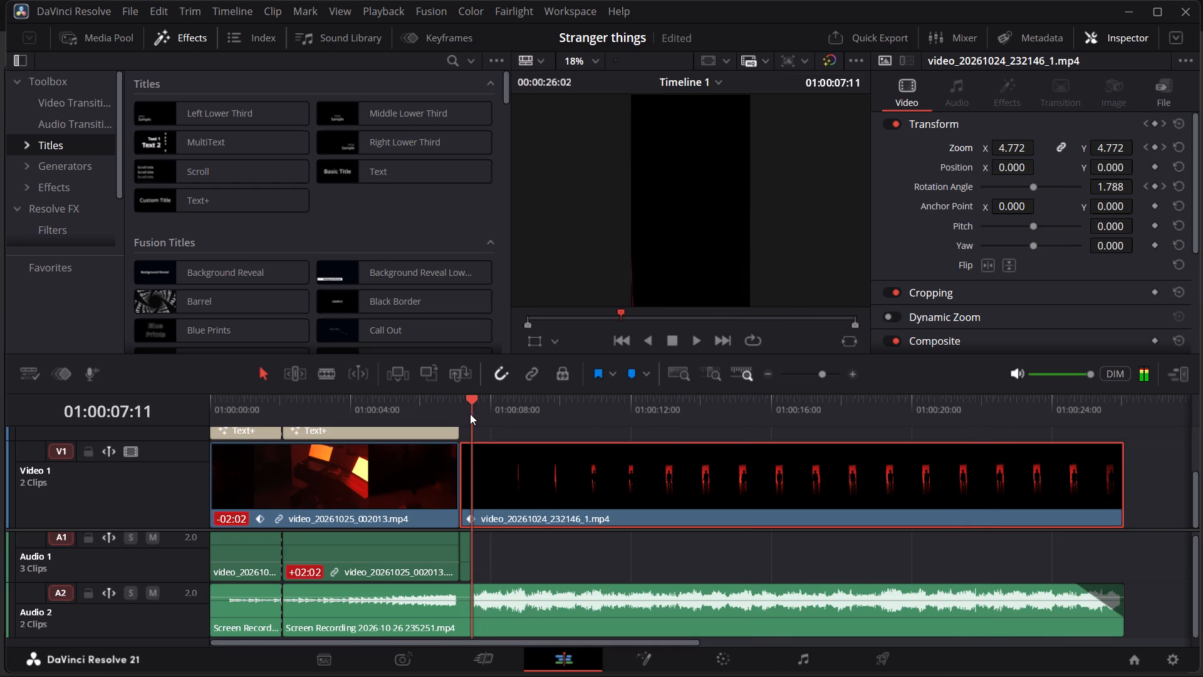
drag(470, 414, 571, 415)
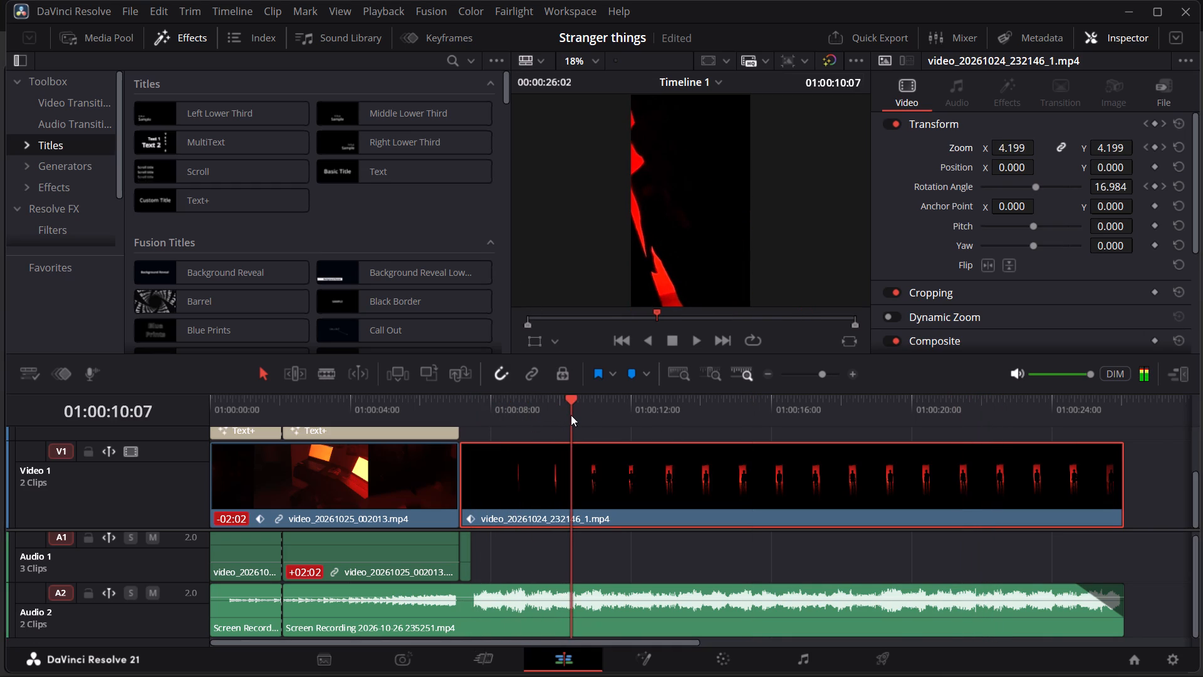
drag(571, 415, 590, 414)
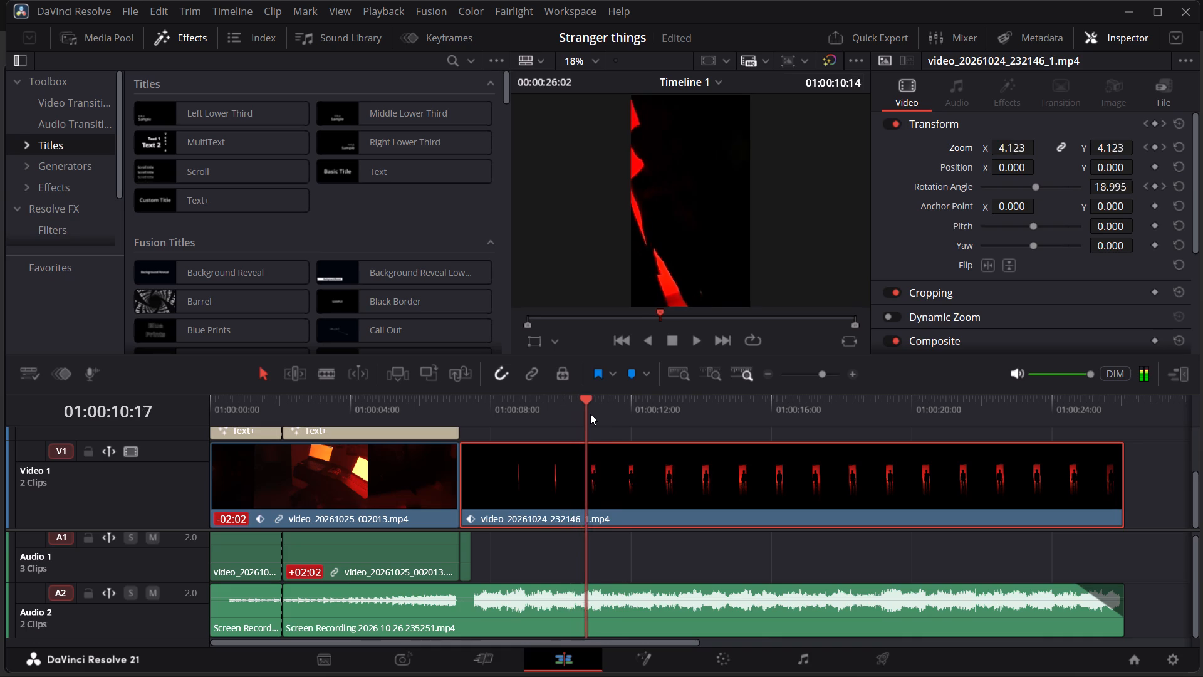
drag(590, 414, 622, 414)
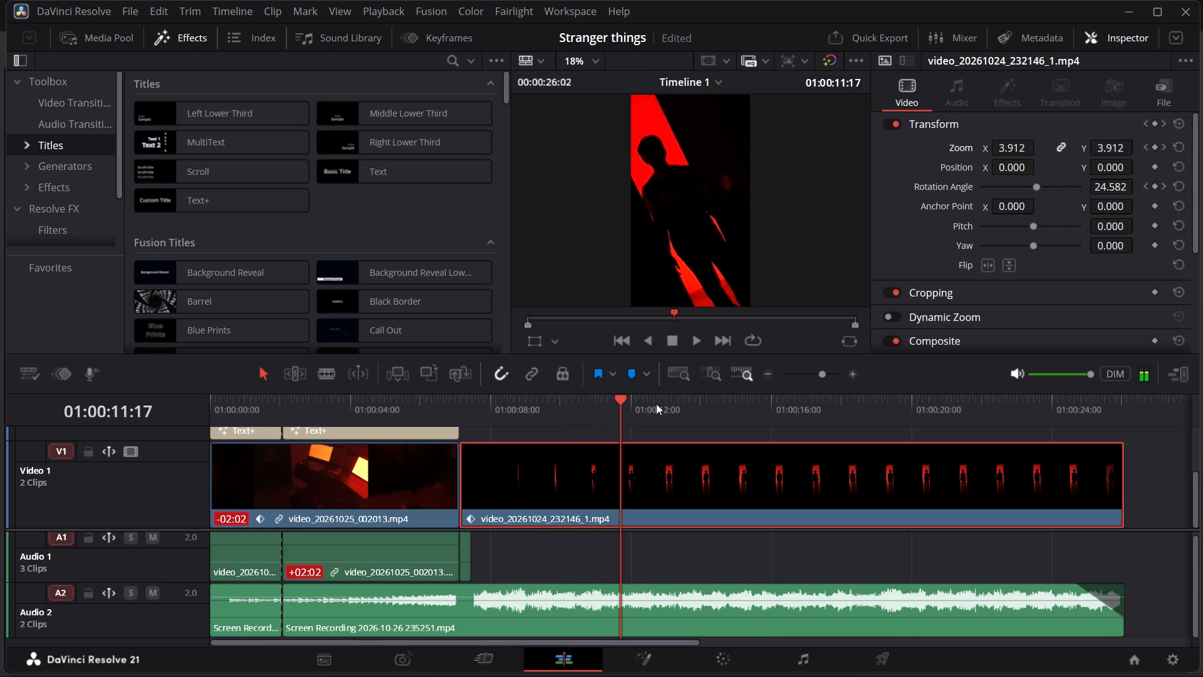
View the timeline's edit index, and bring up the media pool's Master bin in its place.
click(258, 38)
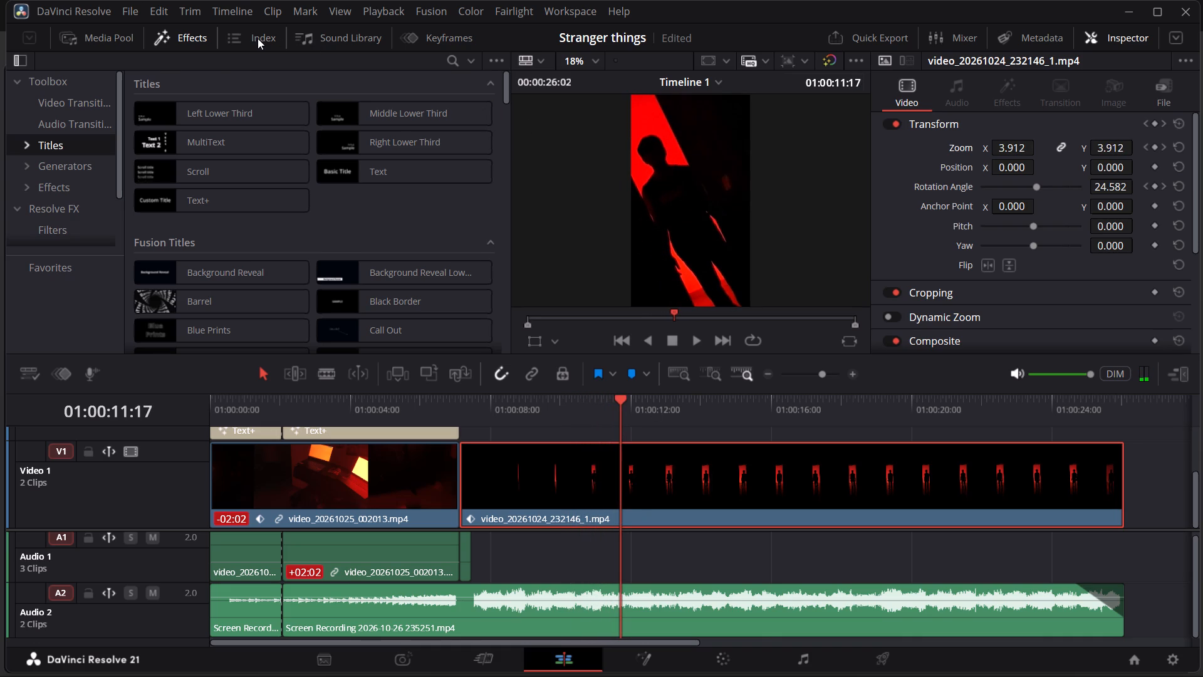
click(263, 38)
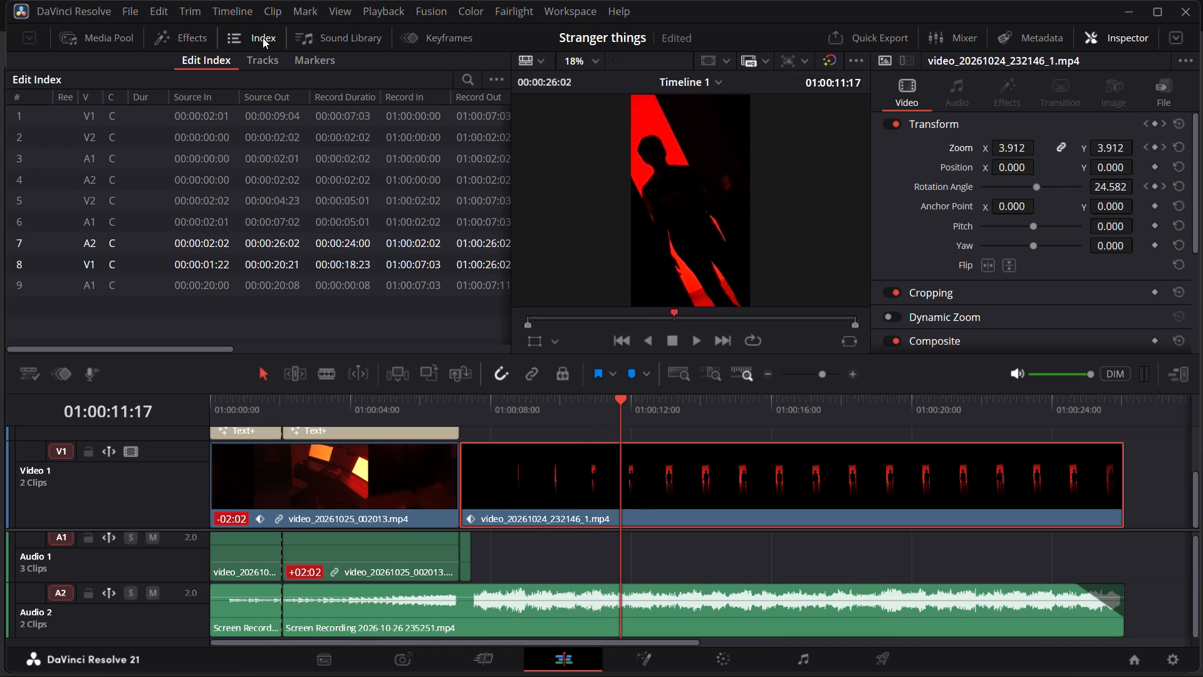
click(263, 38)
click(113, 43)
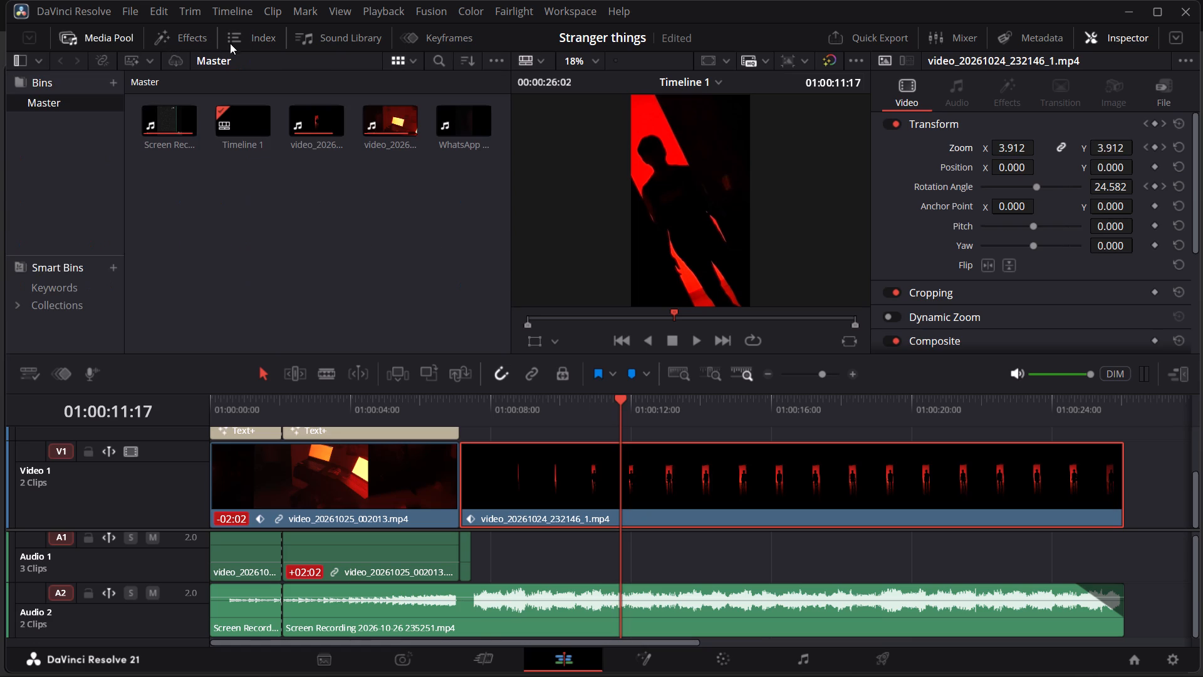